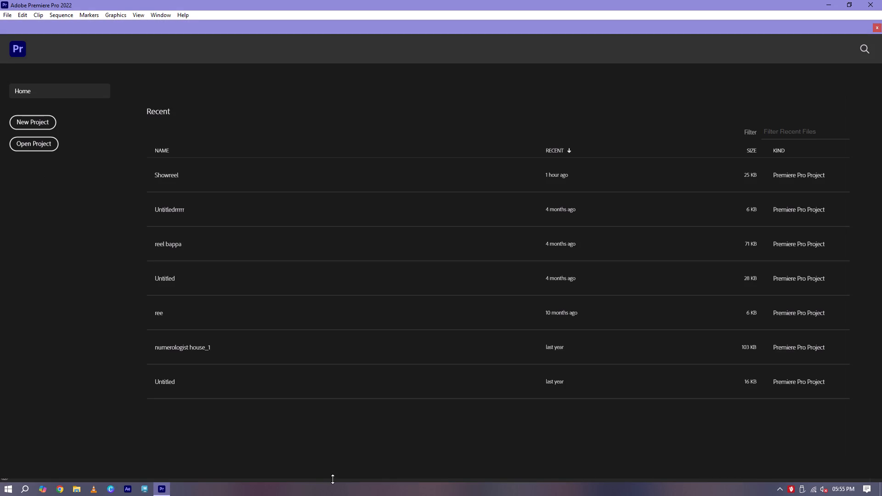
Open the recent Showreel project.
left_click(424, 175)
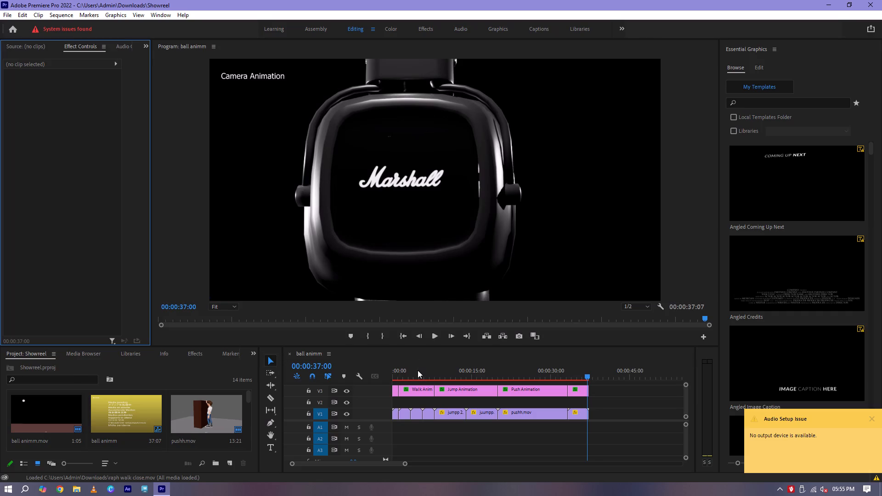
Review the ball animm sequence from the Jump Animation section through Push Animation to the closing Camera Animation clip.
left_click_drag(481, 377, 495, 378)
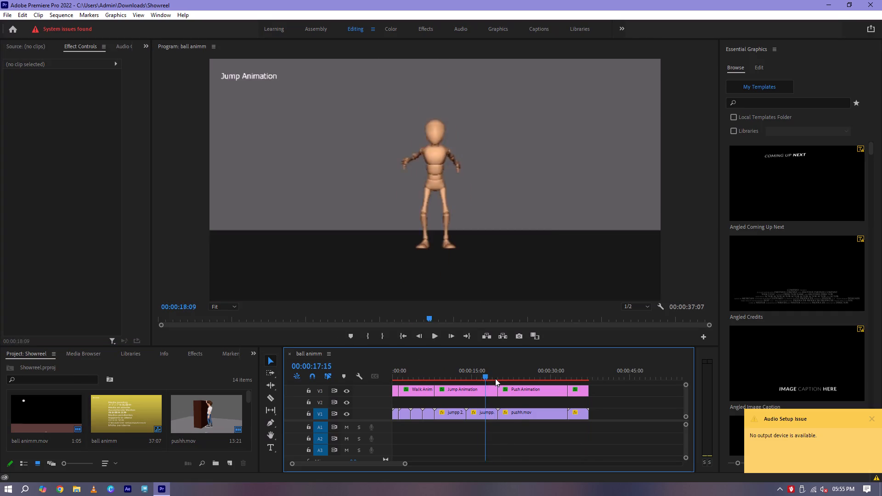
left_click_drag(495, 378, 522, 398)
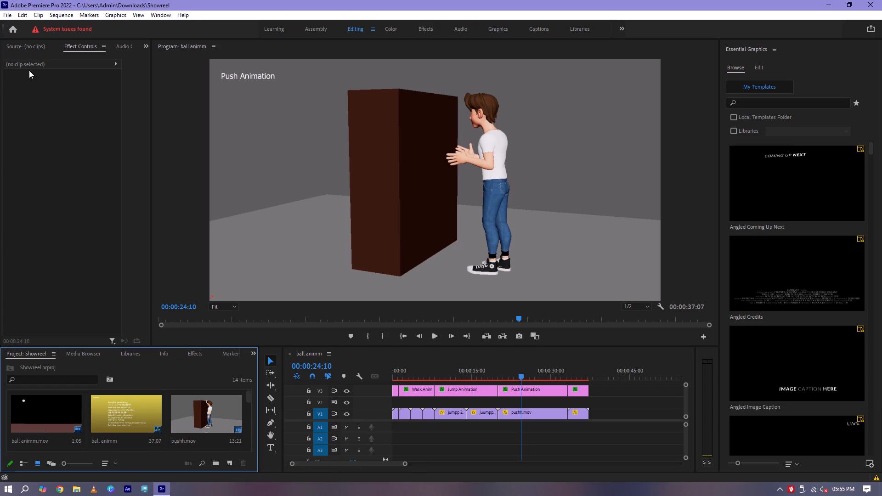
scroll(44, 62, "up", 1)
left_click(578, 394)
left_click(579, 377)
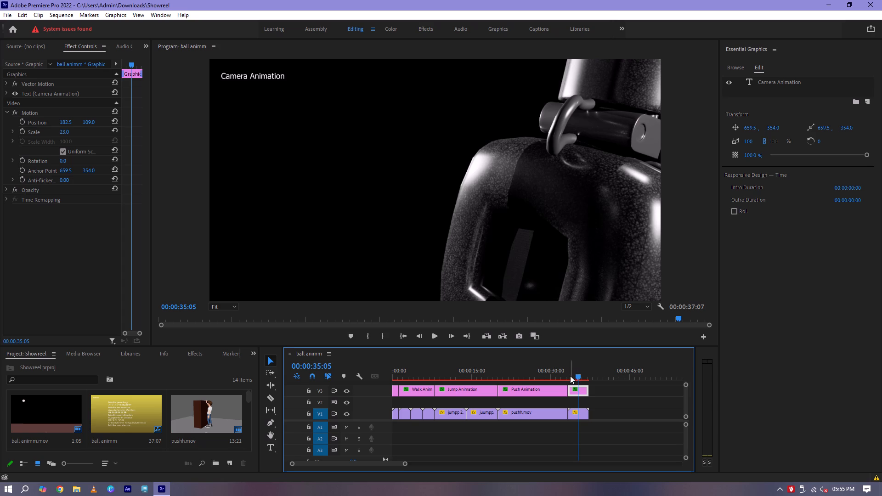
left_click_drag(570, 376, 586, 379)
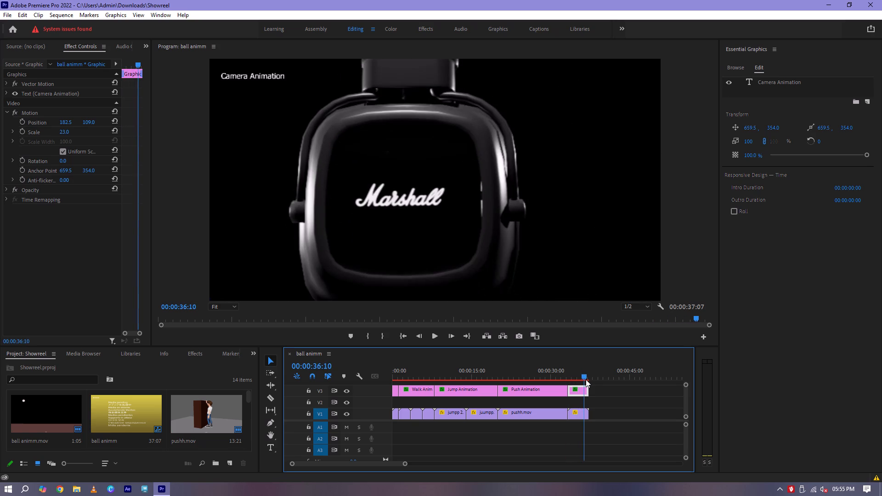
left_click_drag(586, 379, 586, 379)
Switch to File Explorer to browse the recent animation movie files.
left_click(73, 490)
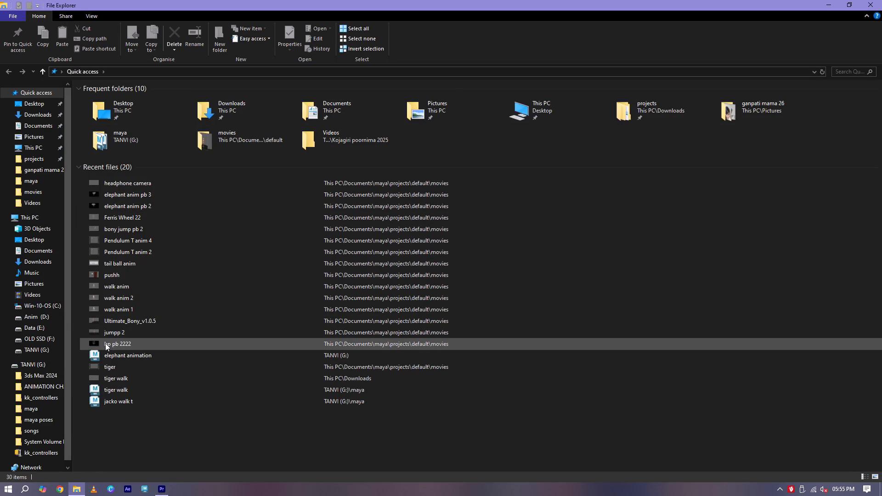
Bring the hp pb 2222 video from the recent files into the sequence, on V1 directly after the last headphone clip.
left_click_drag(105, 343, 160, 487)
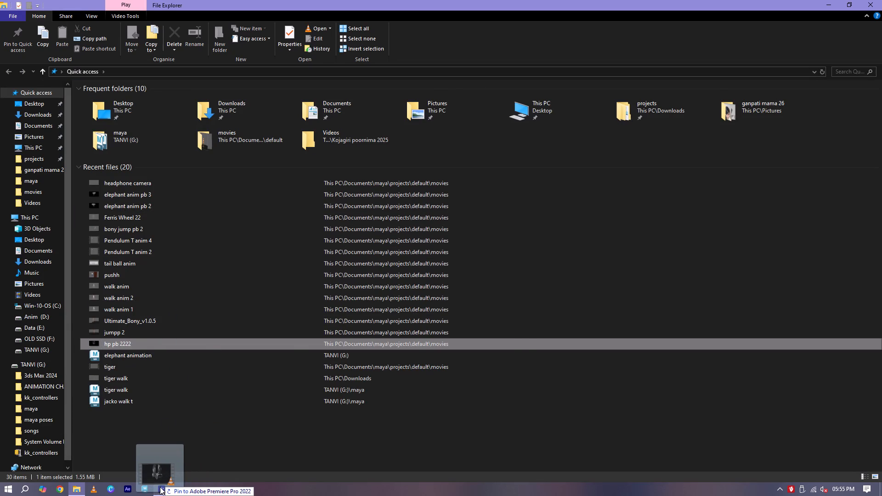
left_click_drag(160, 487, 592, 413)
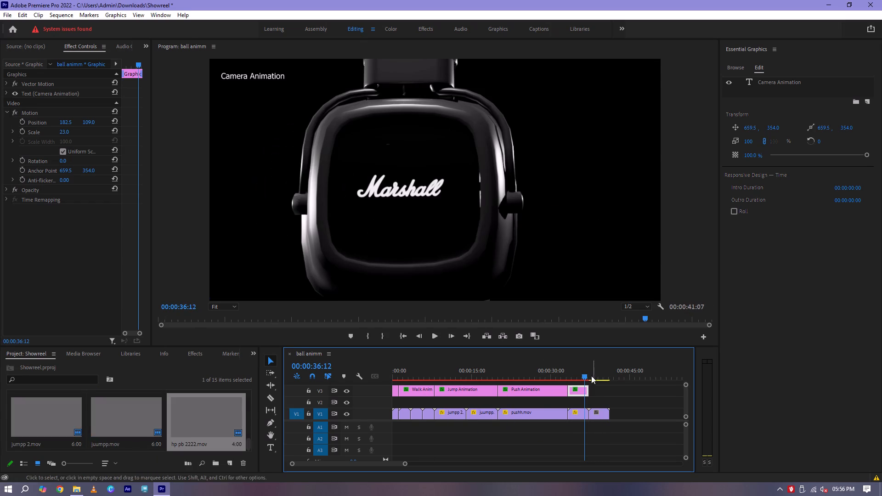
Extend the Camera Animation title on V3 to the end of the hp pb 2222 clip and preview that section.
left_click_drag(588, 389, 606, 390)
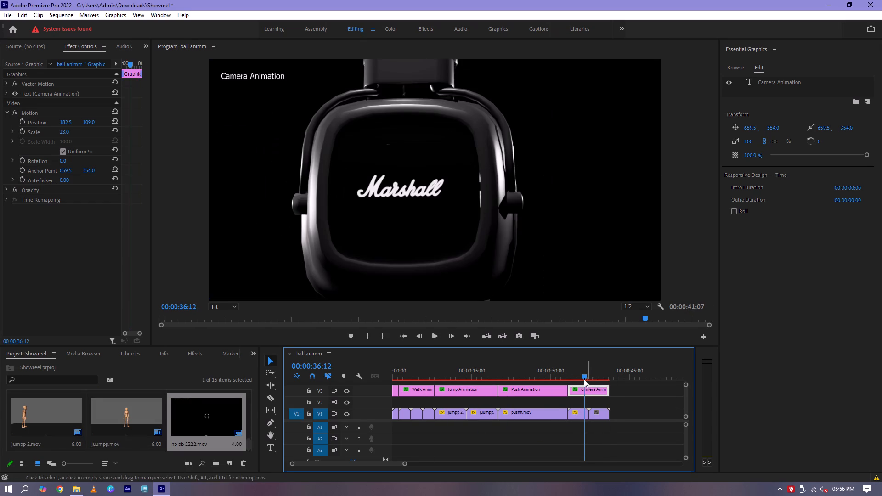
left_click_drag(584, 379, 606, 383)
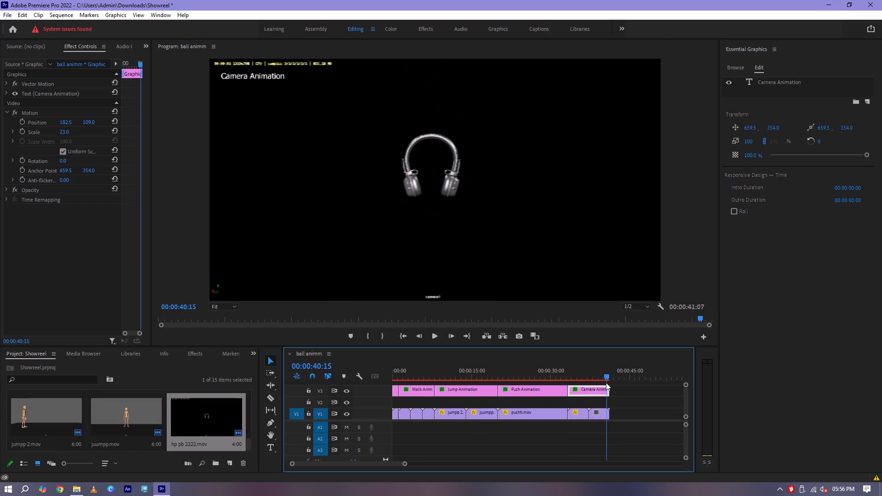
left_click_drag(606, 383, 592, 389)
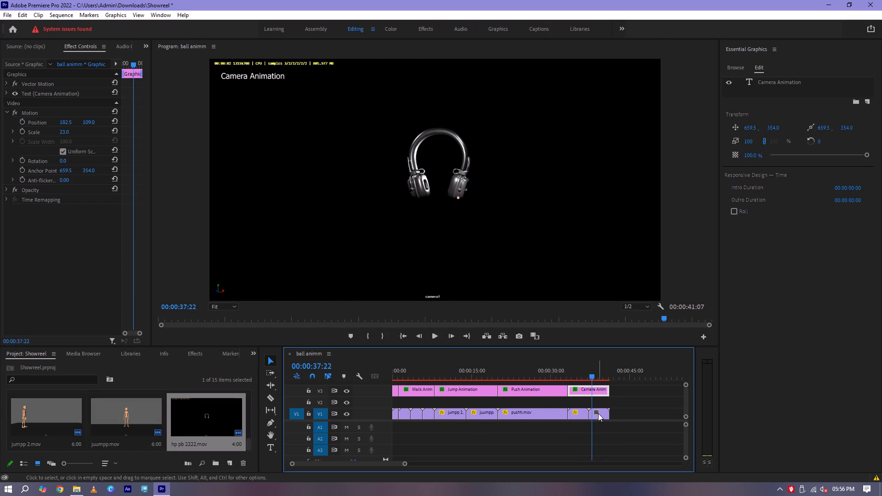
Set the scale of the hp pb 2222 clip to 117 and scrub through it to check the framing.
left_click(598, 413)
left_click_drag(65, 101, 76, 101)
left_click_drag(593, 374, 597, 374)
left_click_drag(596, 375, 602, 376)
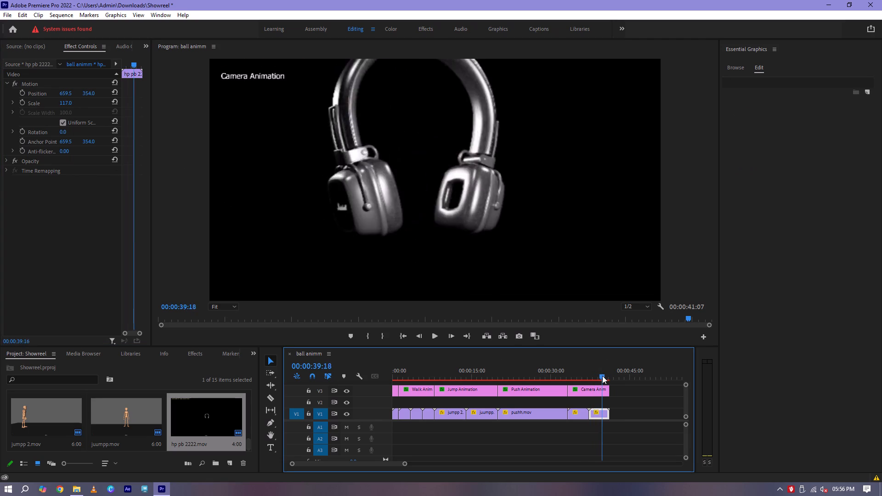
left_click_drag(602, 376, 610, 376)
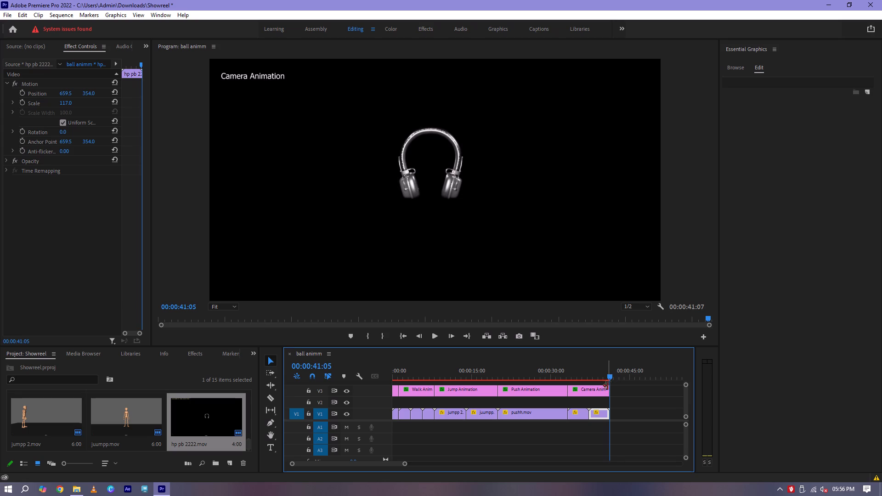
Move the Camera Animation title and its two headphone clips about 17 seconds later in the sequence.
left_click_drag(619, 413, 574, 391)
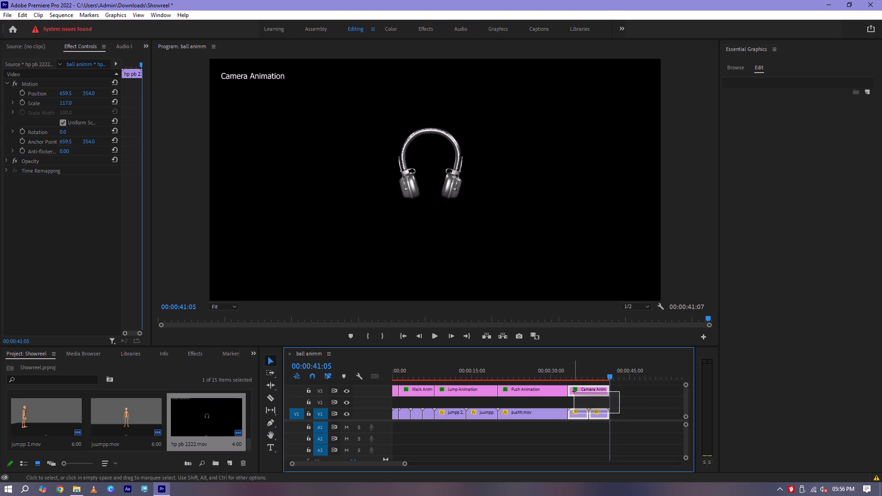
left_click_drag(574, 391, 574, 391)
left_click_drag(582, 389, 672, 389)
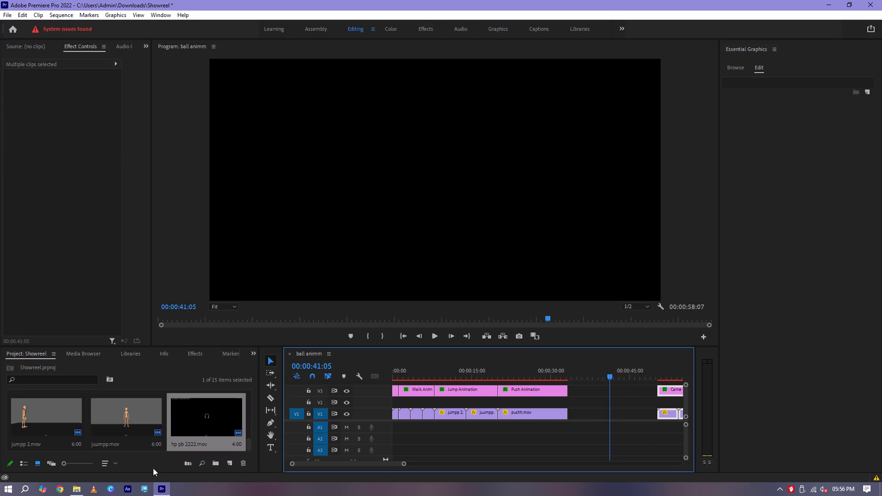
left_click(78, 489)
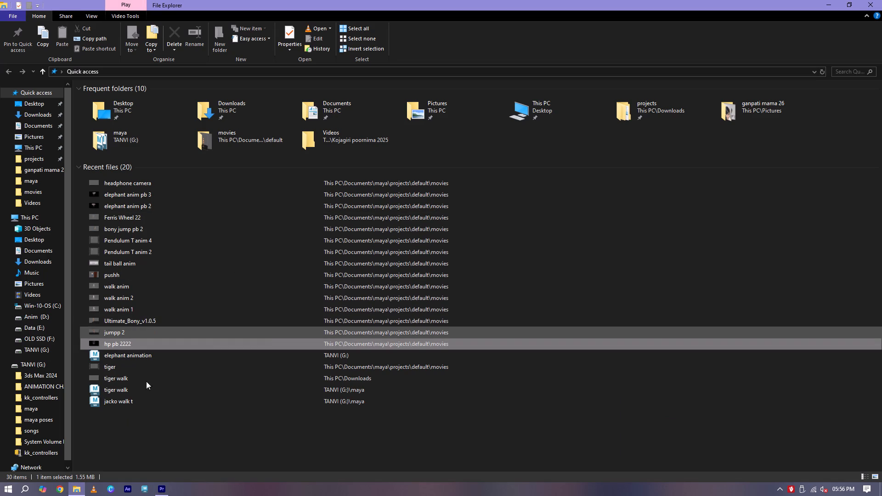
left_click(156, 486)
Play back the jump section, then move the Jump Animation and Push Animation titles with their clips about 8 seconds later.
left_click_drag(445, 372, 432, 375)
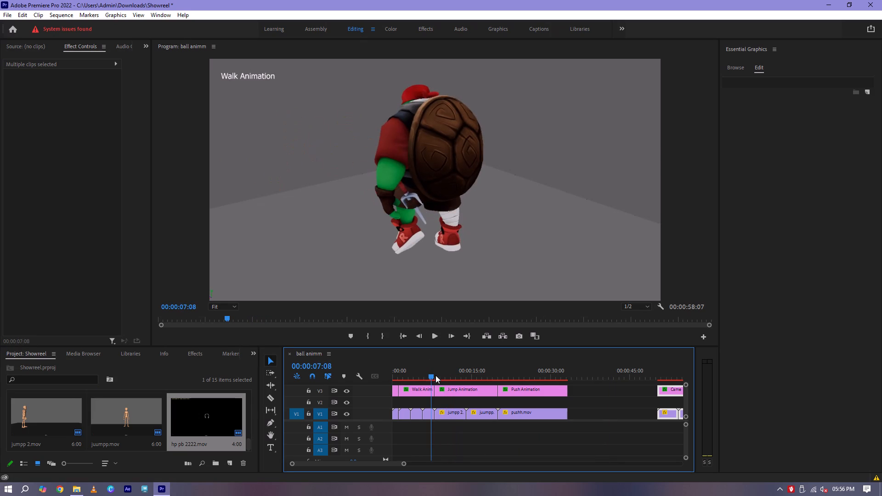
key("space")
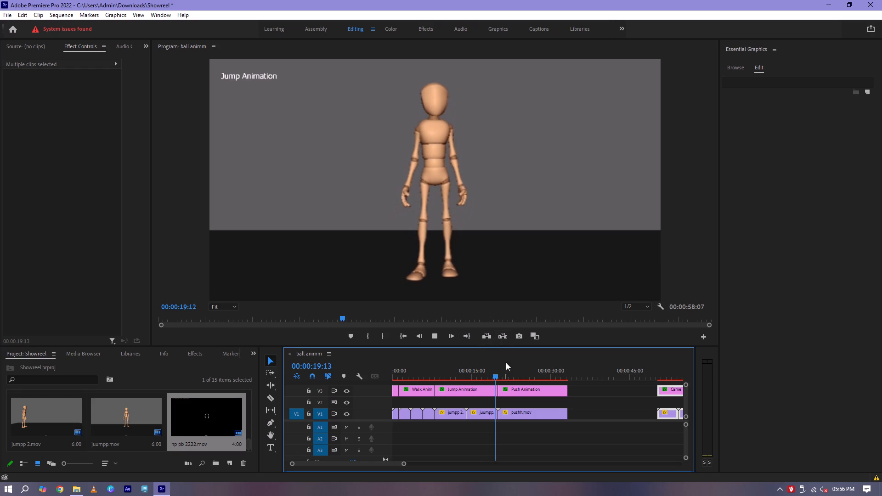
key("space")
left_click_drag(452, 381, 540, 412)
left_click_drag(528, 392, 569, 393)
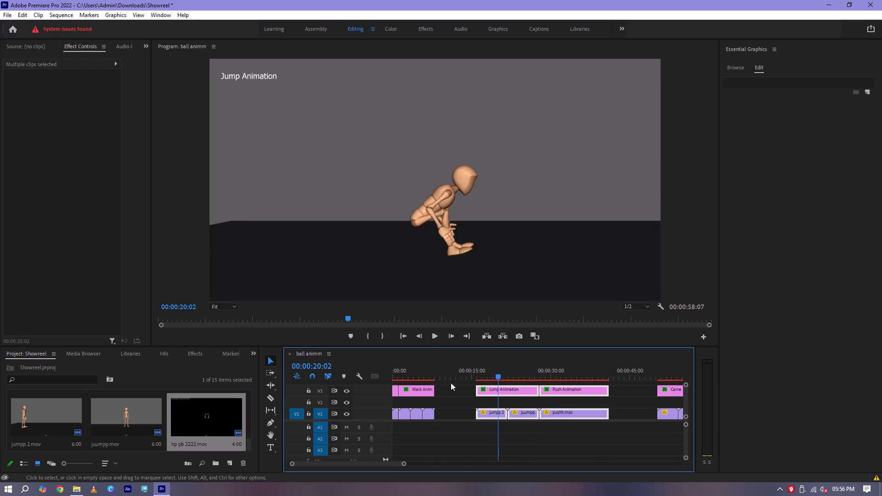
Move the three turtle walk clips on V1 about 6 seconds later, leaving the Walk Animation title in place.
left_click(409, 377)
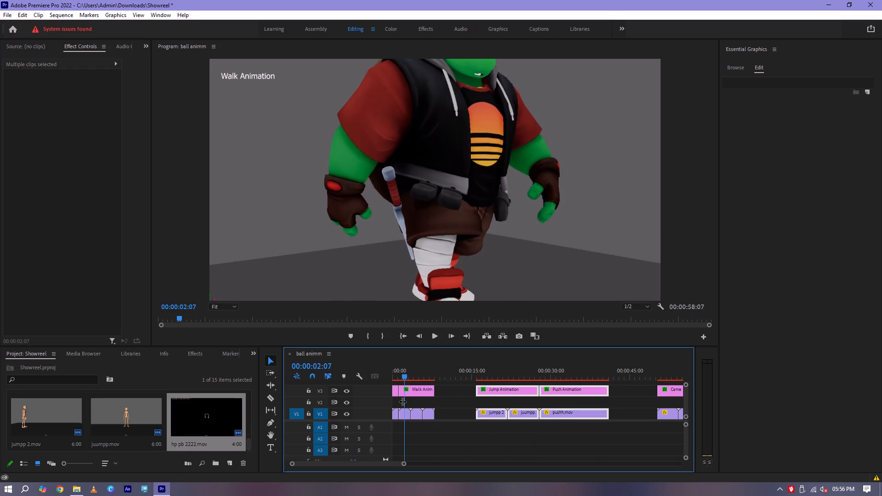
left_click_drag(404, 402, 410, 409)
left_click_drag(402, 400, 432, 414)
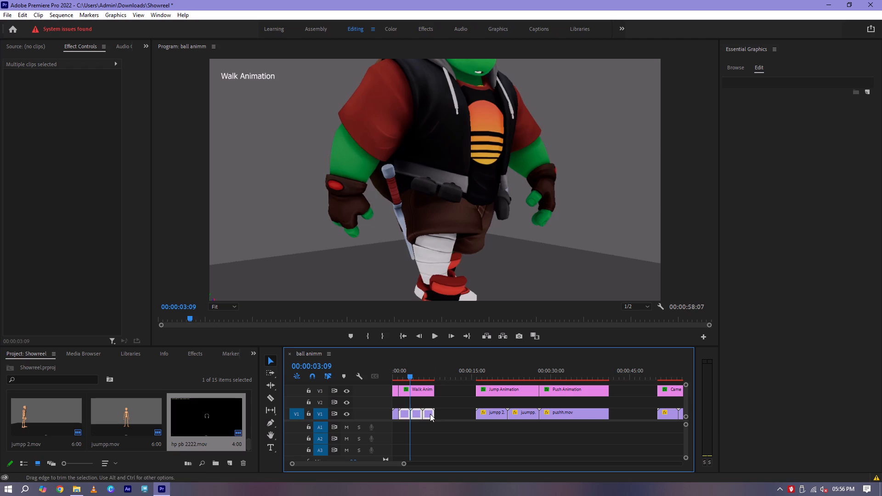
left_click_drag(429, 414, 459, 413)
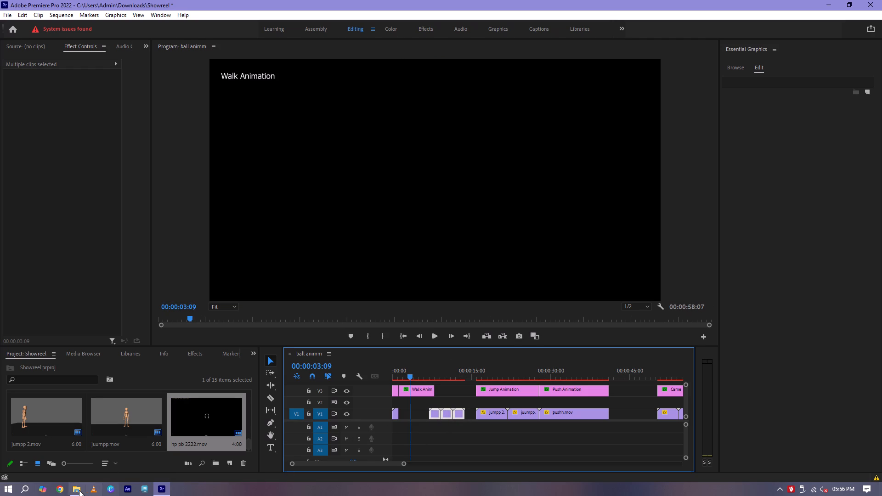
Bring the walk anim 1 video from the recent files onto V1 at the start of the Walk Animation title and preview it.
left_click(76, 490)
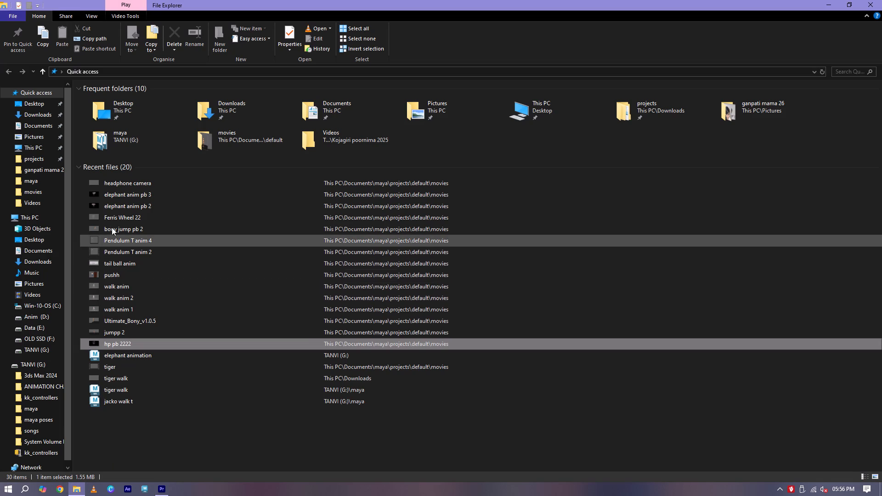
left_click_drag(113, 311, 147, 318)
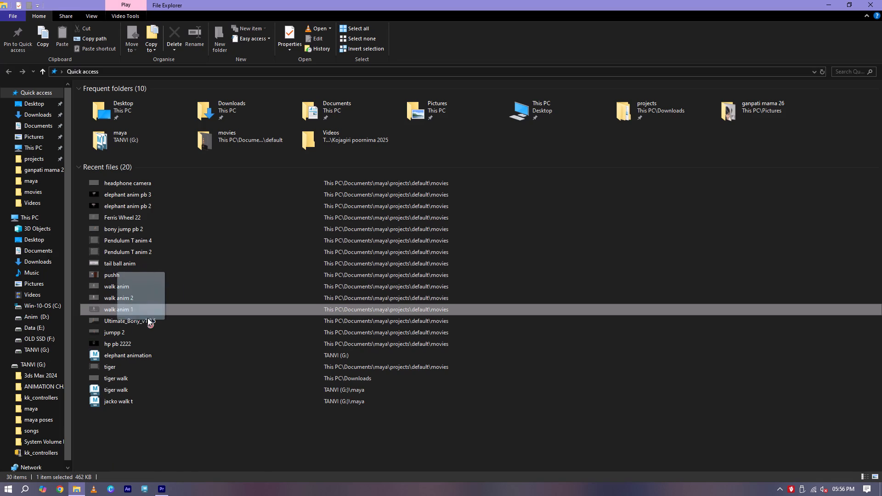
left_click_drag(147, 318, 163, 488)
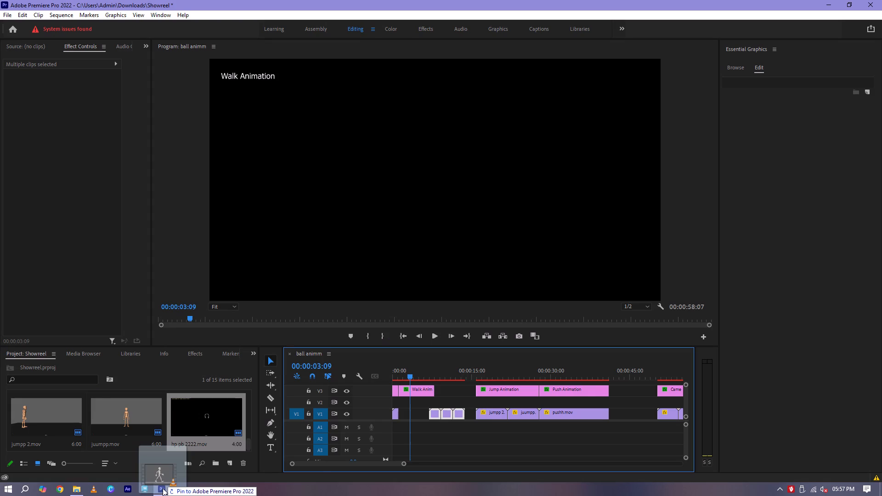
left_click_drag(163, 488, 399, 409)
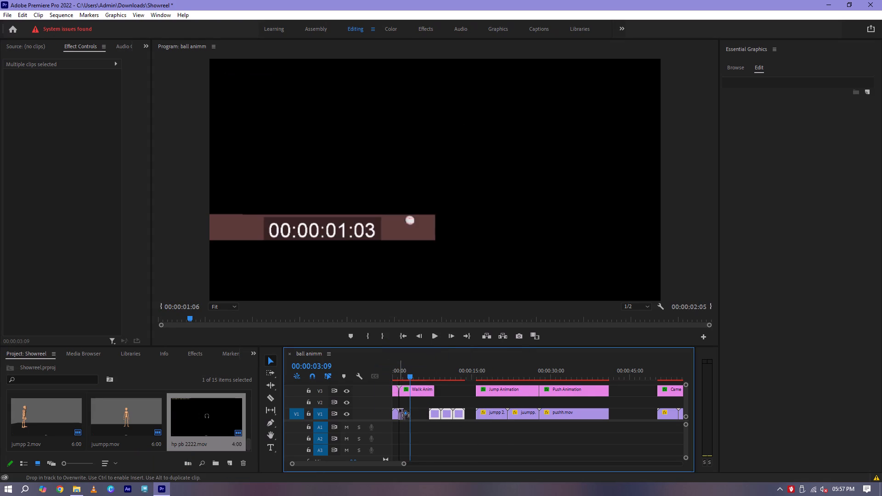
left_click(399, 375)
key("space")
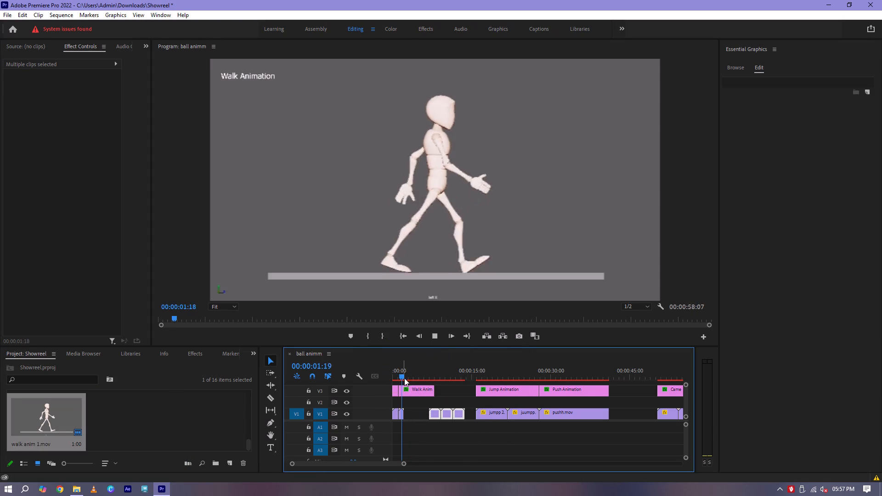
key("space")
Place a second copy of walk anim 1 on V1 directly after the first one.
left_click(400, 413)
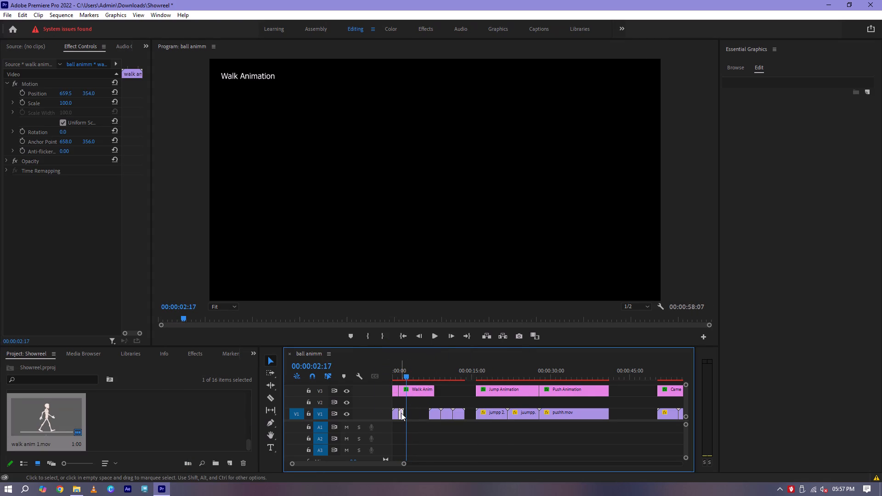
left_click_drag(54, 414, 403, 419)
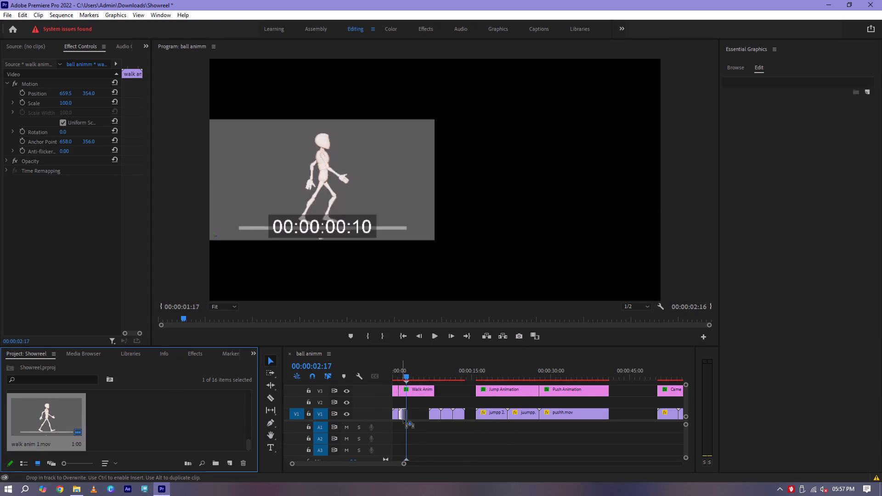
left_click_drag(403, 419, 405, 417)
Play back and scrub the two consecutive walk anim 1 clips to check the repeated walk cycle.
left_click(402, 374)
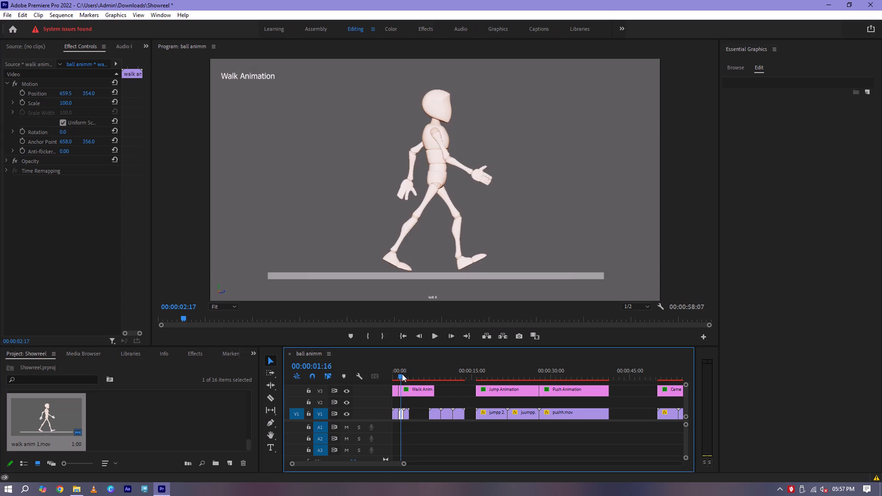
key("space")
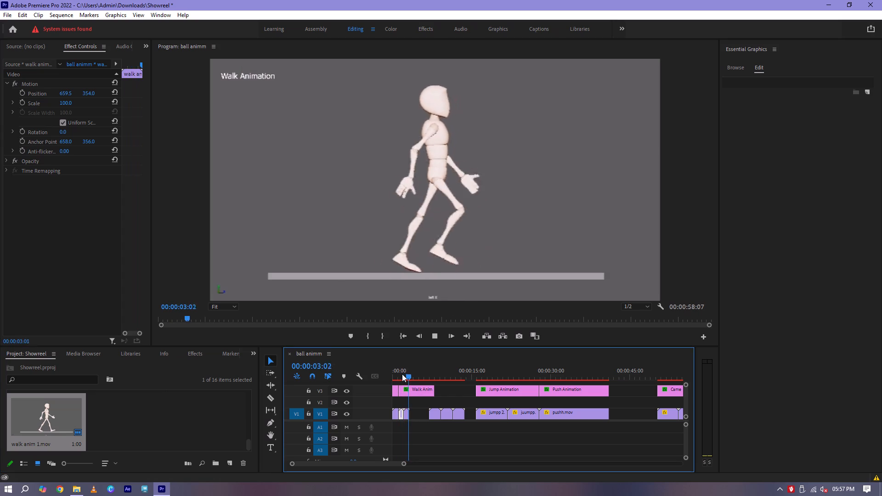
key("space")
left_click(402, 376)
key("space")
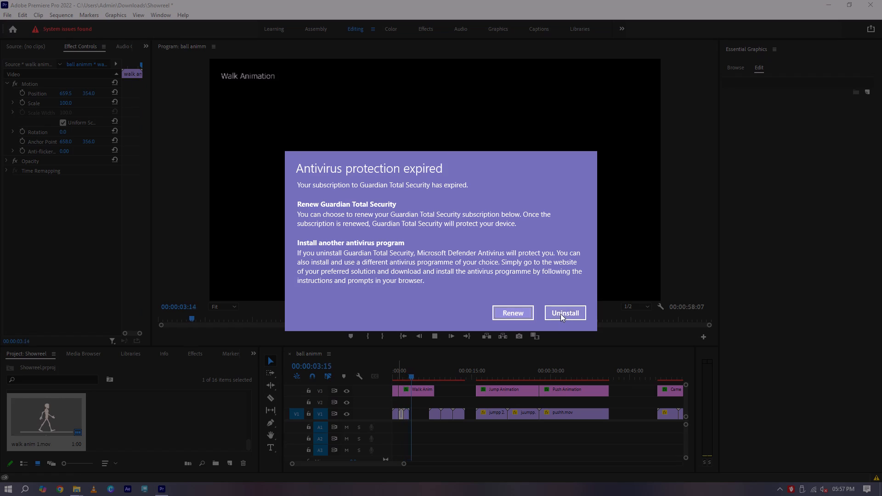
key("space")
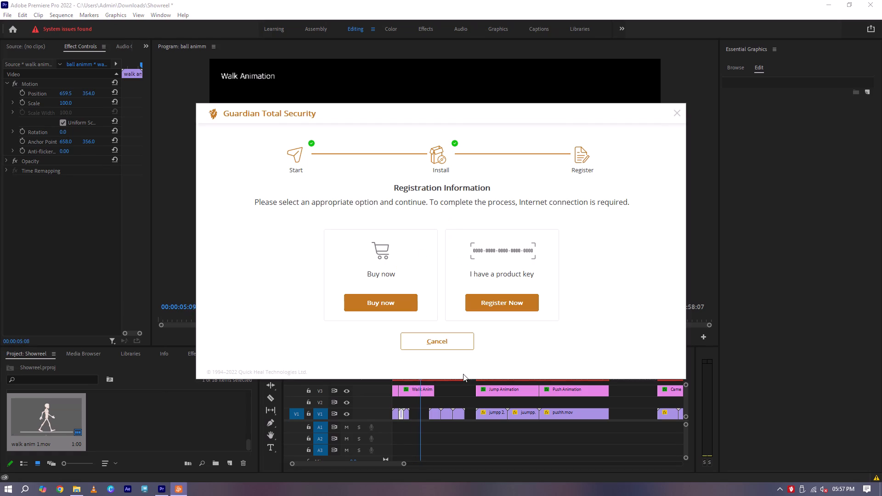
key("space")
left_click_drag(415, 376, 407, 378)
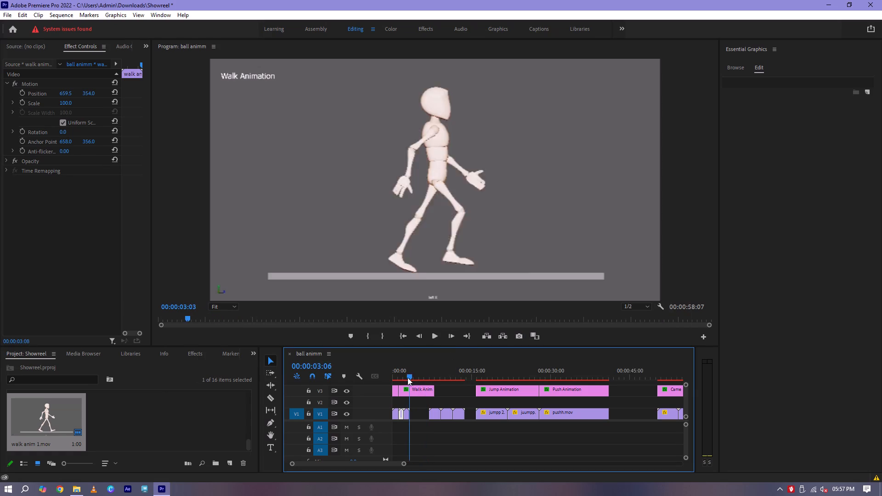
left_click_drag(407, 378, 405, 379)
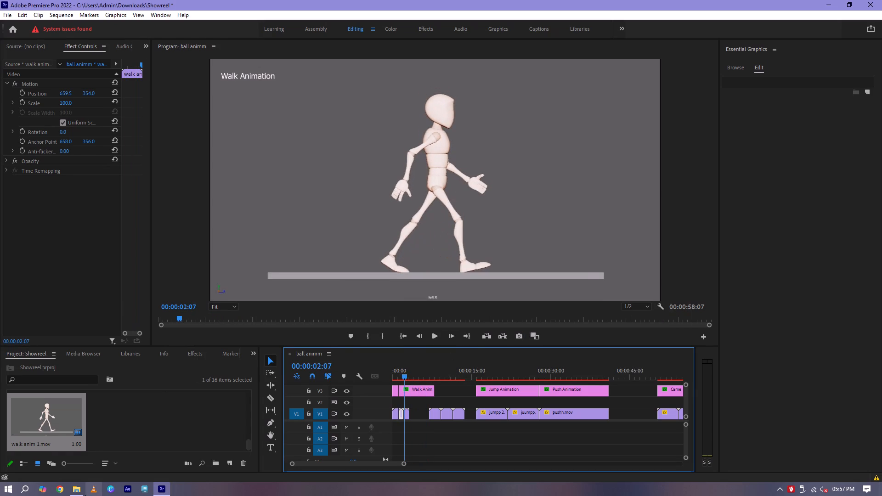
Bring the walk anim 2 video from the recent files onto V1 directly after the walk anim 1 clips and preview it.
left_click(85, 495)
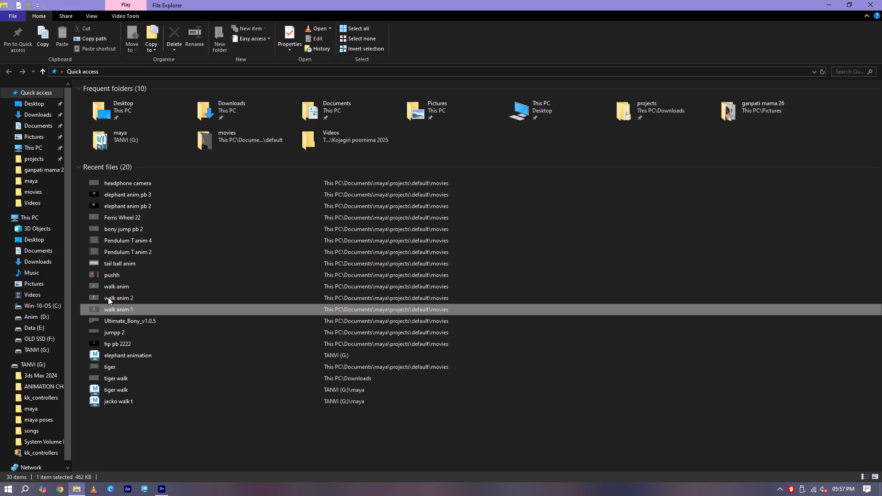
left_click_drag(108, 297, 149, 487)
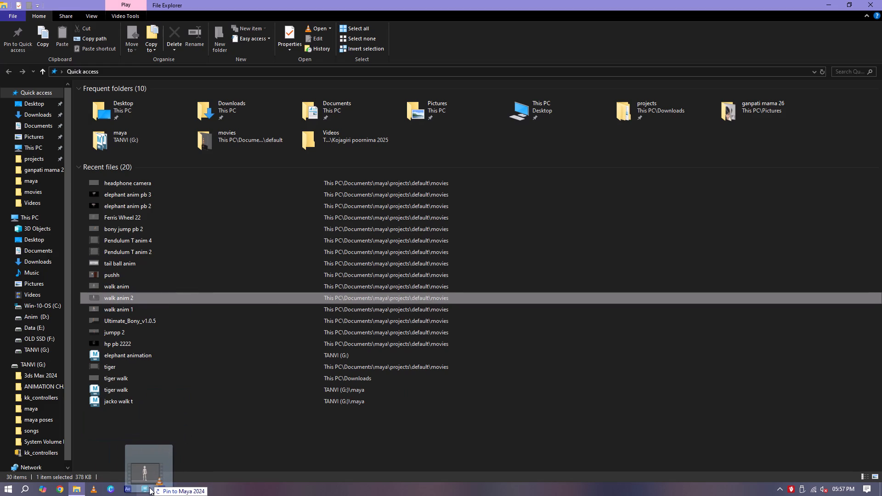
left_click_drag(149, 487, 448, 416)
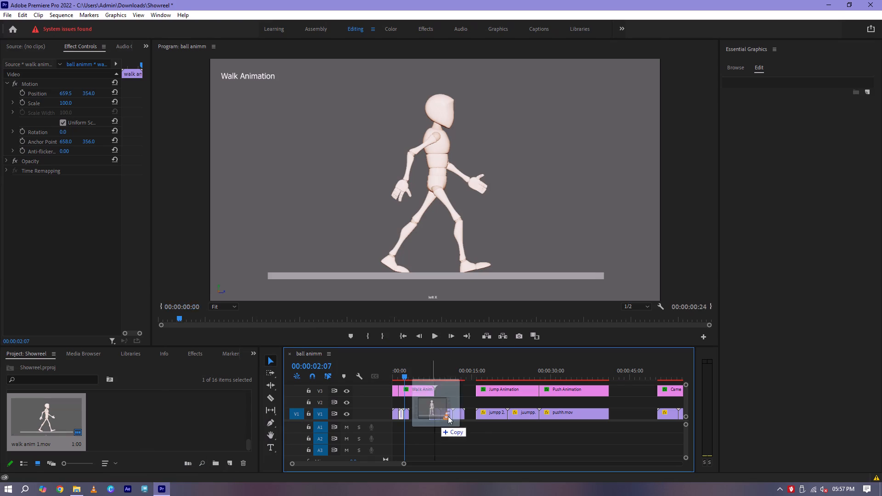
left_click_drag(448, 416, 411, 413)
key("space")
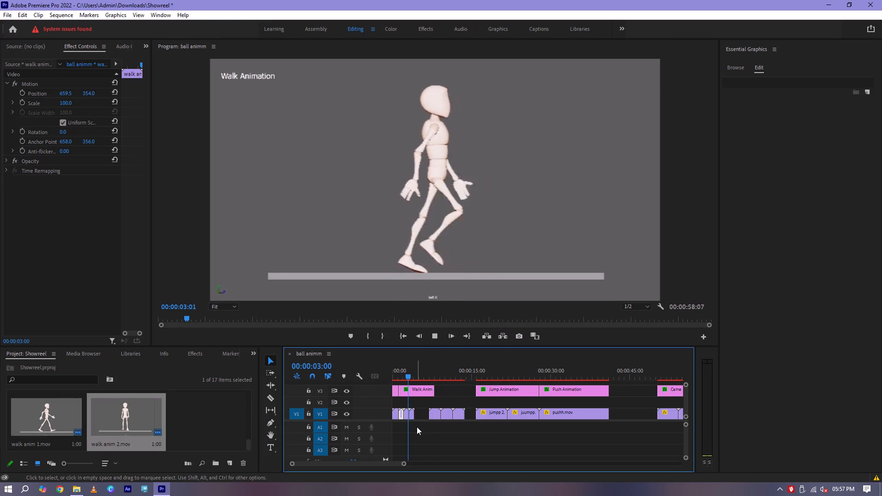
key("space")
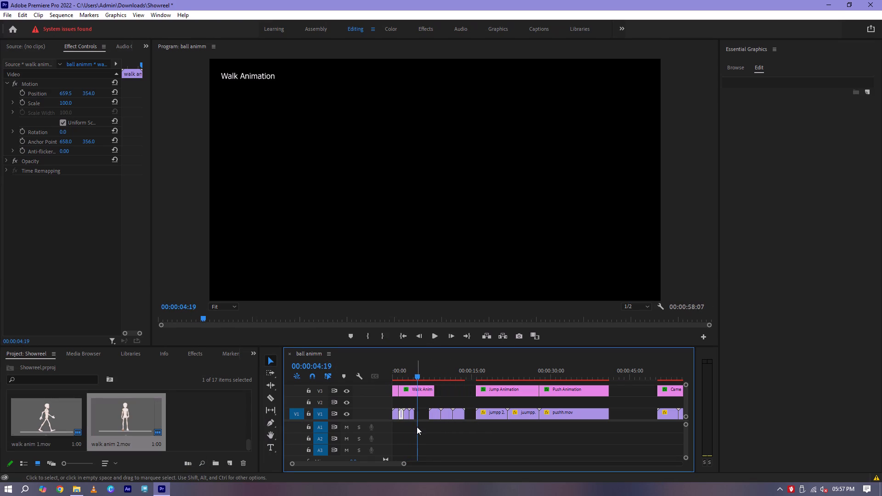
left_click(413, 376)
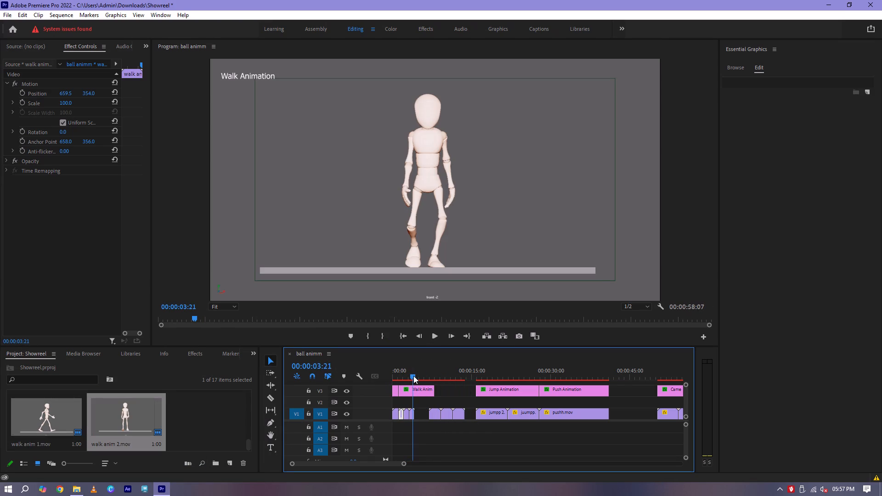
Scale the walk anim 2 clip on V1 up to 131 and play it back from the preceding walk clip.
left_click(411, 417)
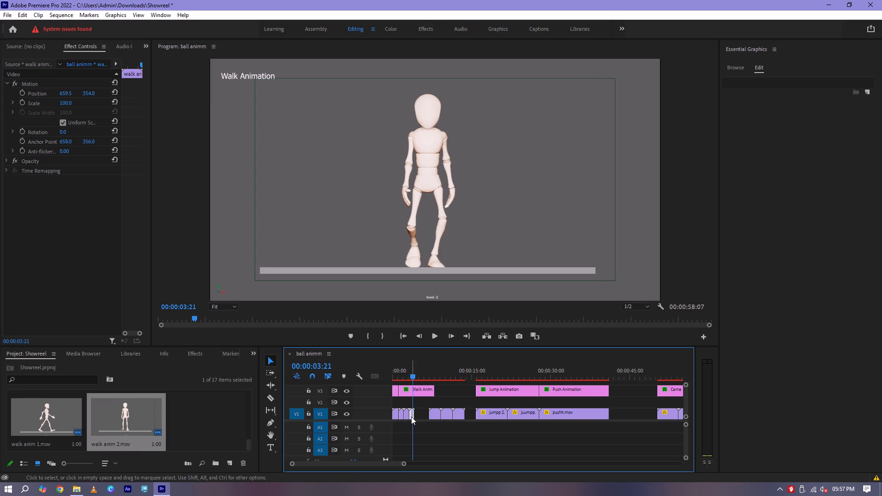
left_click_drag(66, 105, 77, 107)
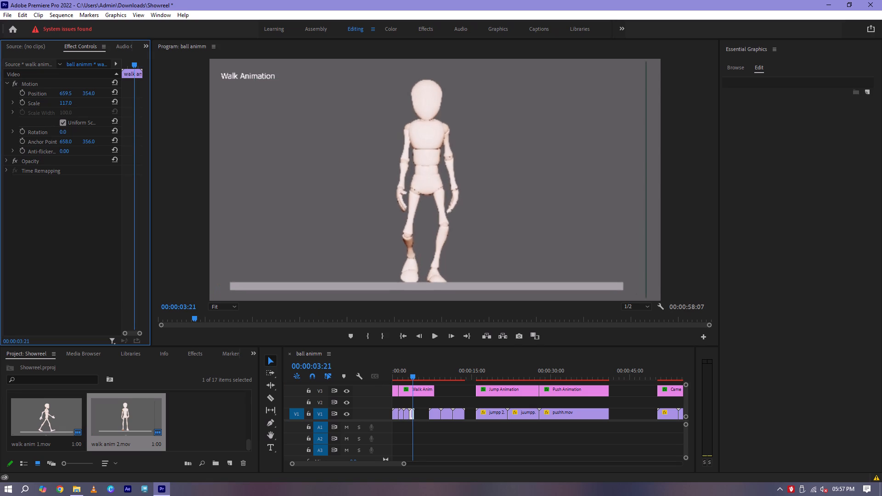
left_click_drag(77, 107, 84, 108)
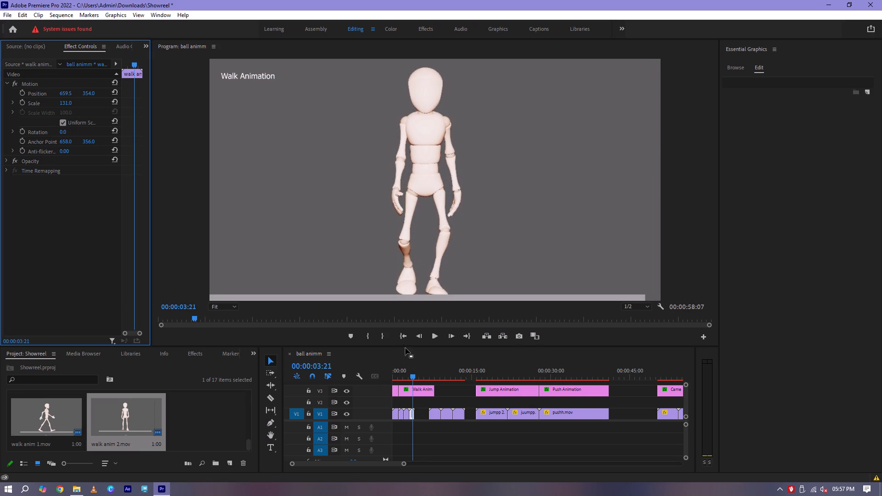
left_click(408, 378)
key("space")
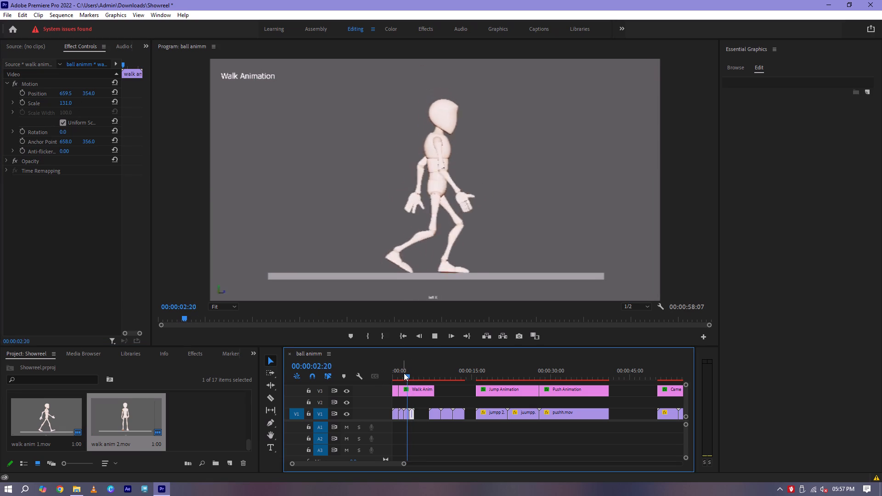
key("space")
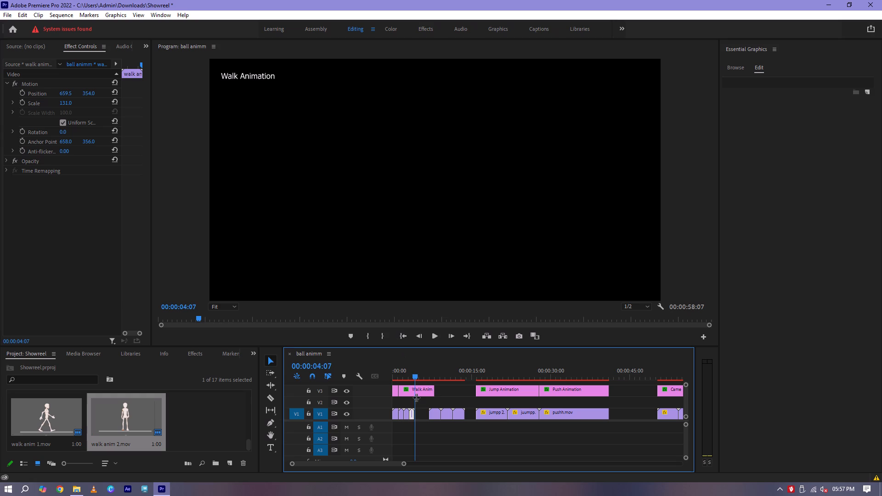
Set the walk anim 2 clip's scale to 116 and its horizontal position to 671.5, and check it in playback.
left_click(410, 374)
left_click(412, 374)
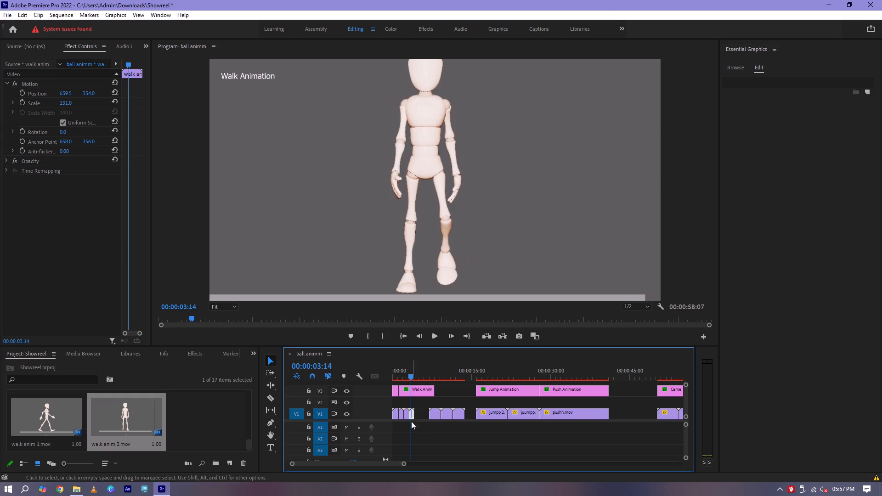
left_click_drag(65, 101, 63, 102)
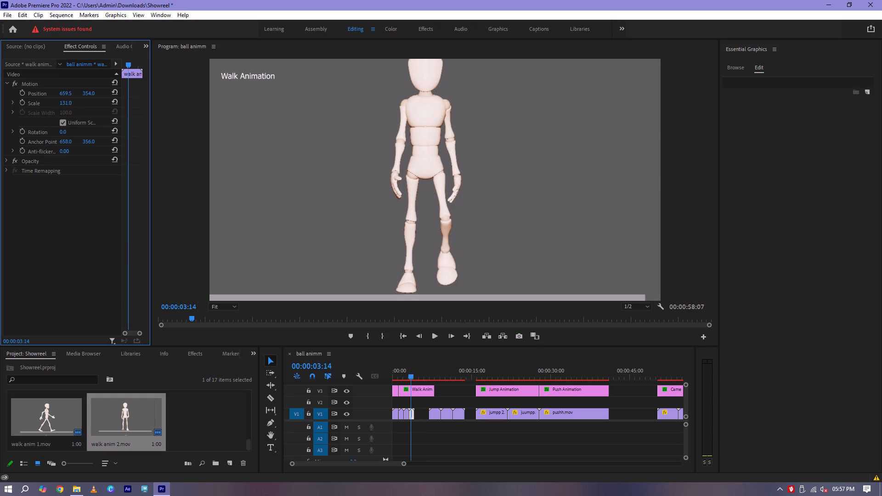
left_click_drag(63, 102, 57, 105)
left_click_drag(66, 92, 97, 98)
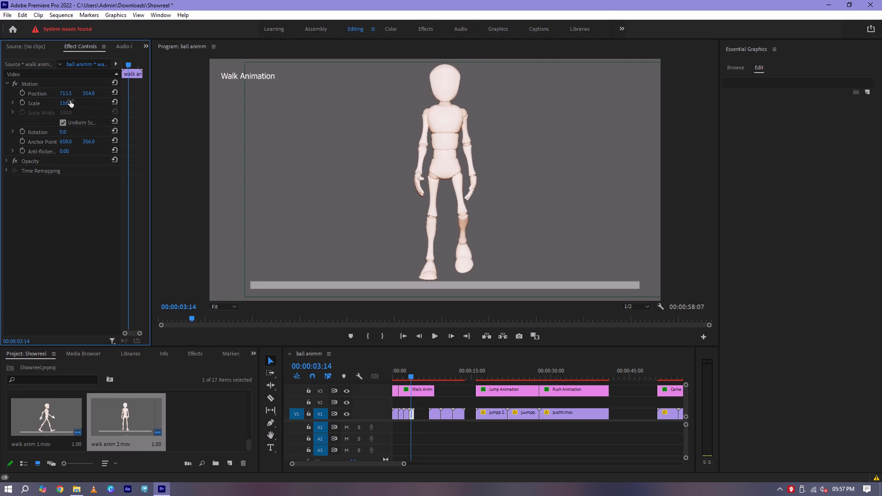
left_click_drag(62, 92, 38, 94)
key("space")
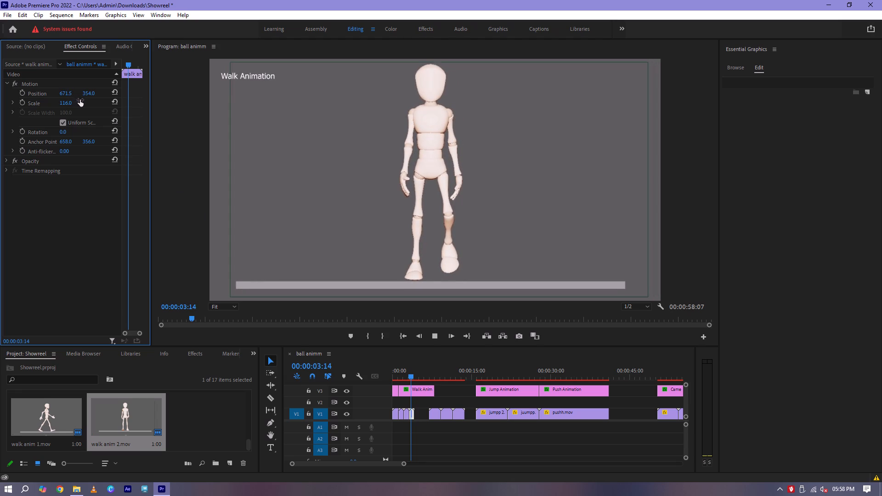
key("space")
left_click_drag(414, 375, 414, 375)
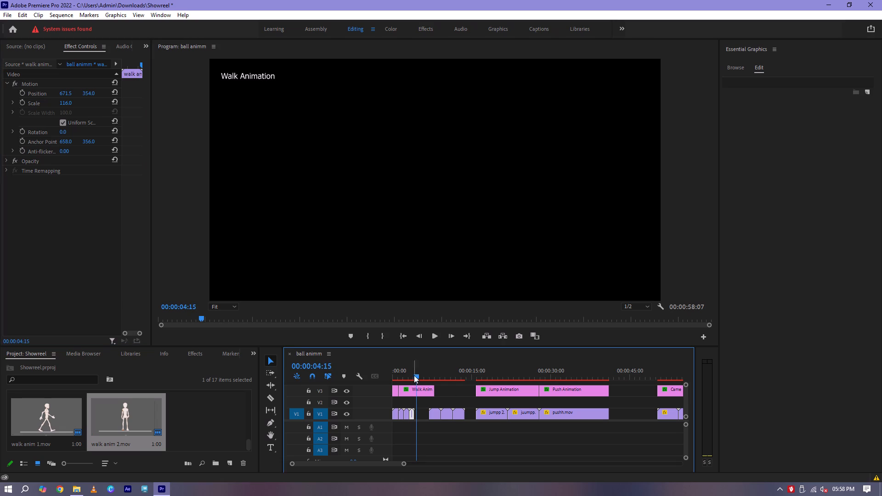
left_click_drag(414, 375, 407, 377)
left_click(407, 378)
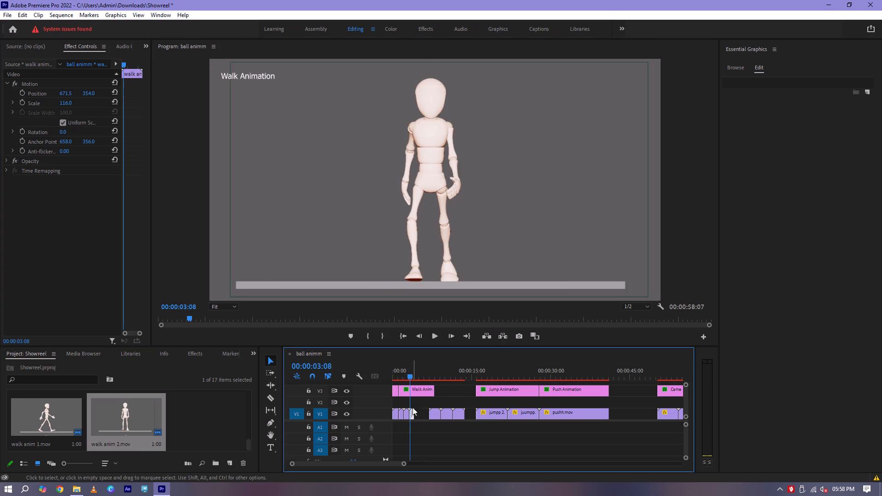
Delete the walk anim 2 clip from V1 and play back the remaining walk anim 1 clips.
key("BackSpace")
left_click(402, 375)
key("space")
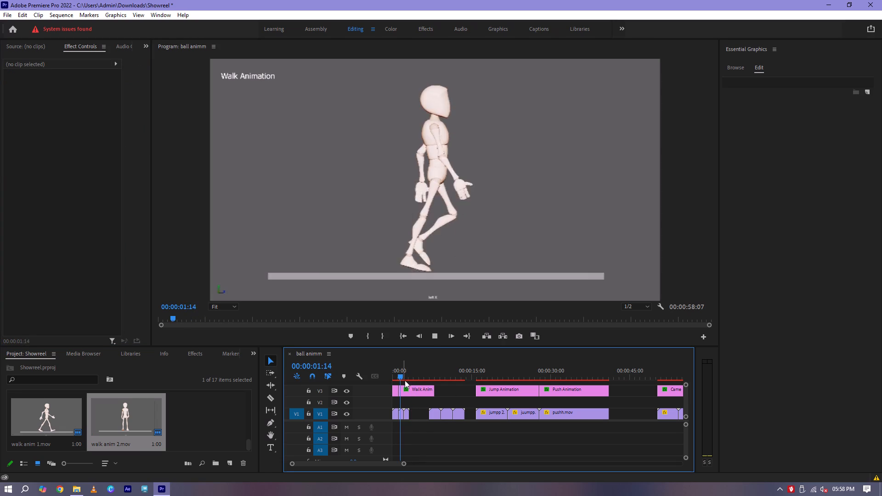
key("space")
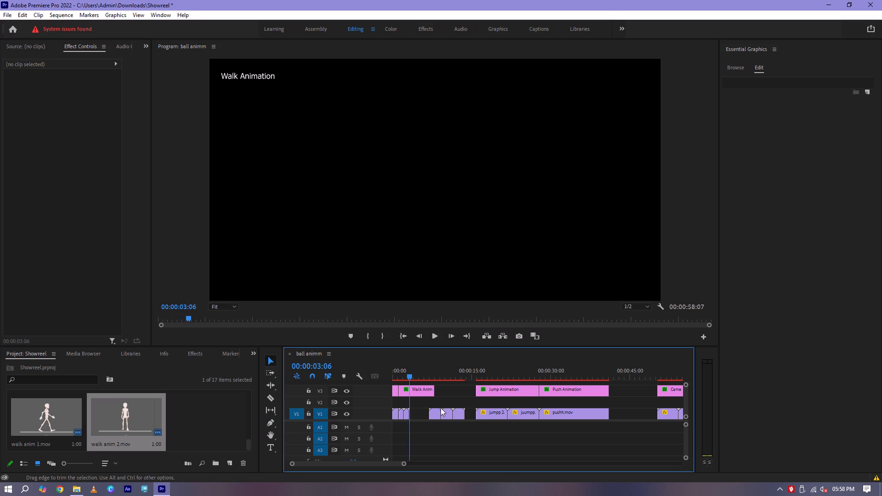
Move the three character walk clips on V1 earlier so they directly follow the walk anim 1 clips.
left_click_drag(430, 404, 465, 419)
left_click_drag(460, 414, 443, 414)
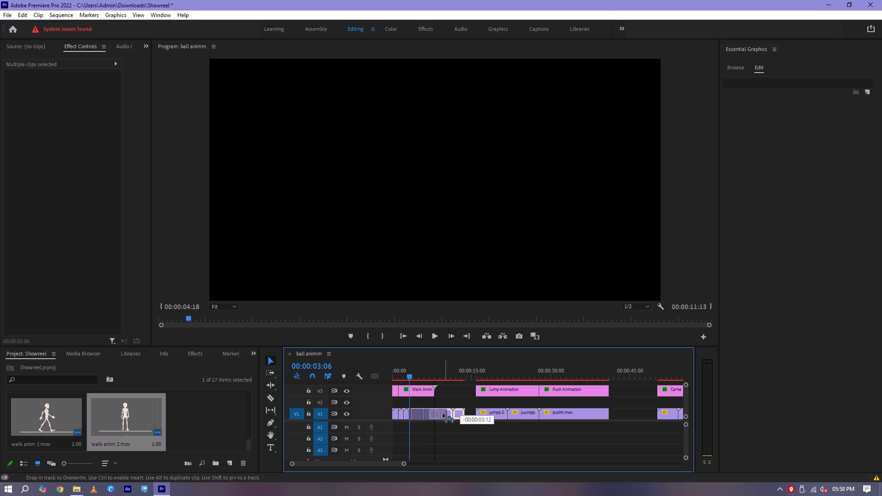
left_click_drag(443, 414, 440, 414)
Extend the Walk Animation title on V3 to the end of the last walk clip and play the section back.
left_click_drag(433, 390, 433, 390)
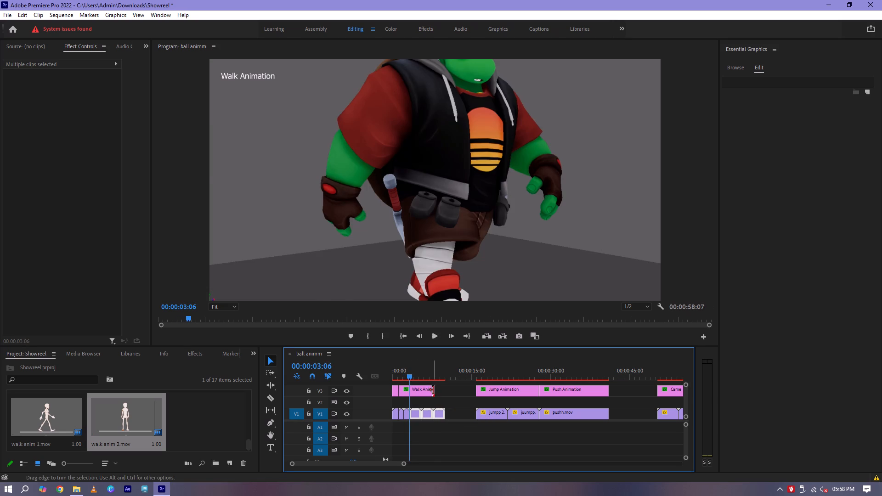
left_click_drag(433, 390, 444, 390)
key("space")
left_click_drag(409, 376, 404, 377)
key("space")
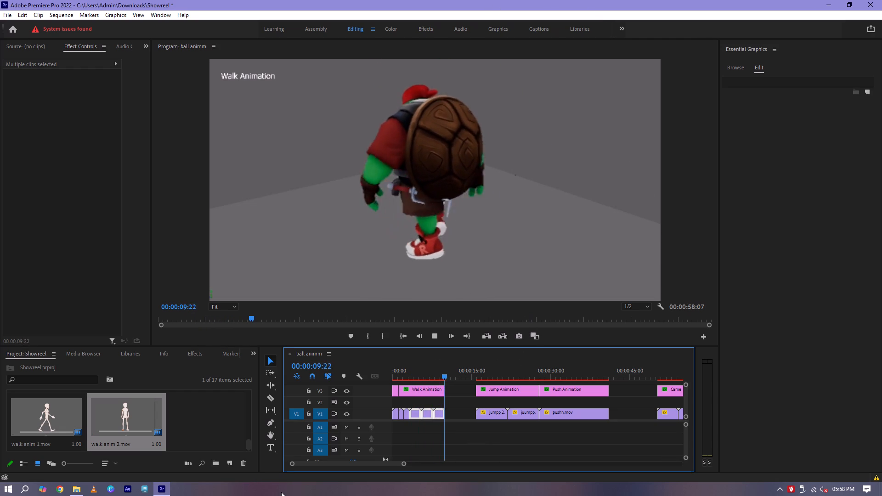
key("space")
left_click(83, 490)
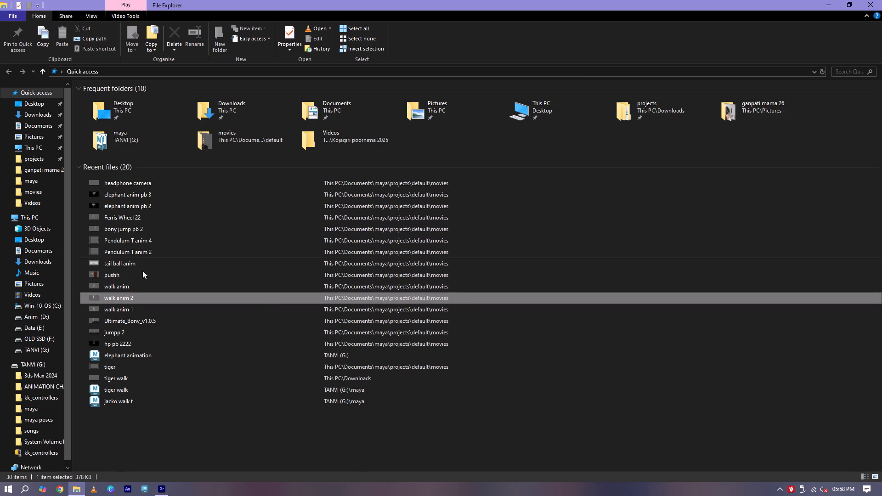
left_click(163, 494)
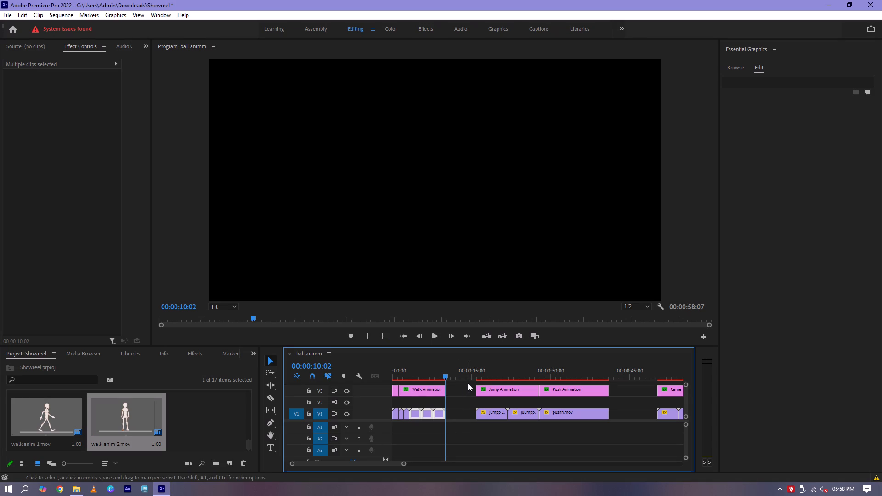
Move the Jump and Push Animation titles with their clips earlier so they start directly after the walk section.
left_click_drag(469, 390, 594, 416)
left_click_drag(590, 416, 568, 417)
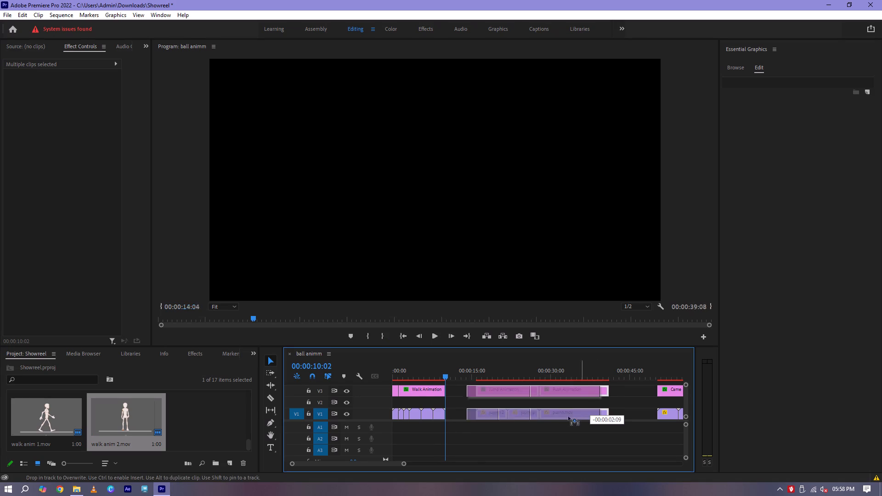
left_click_drag(568, 417, 557, 417)
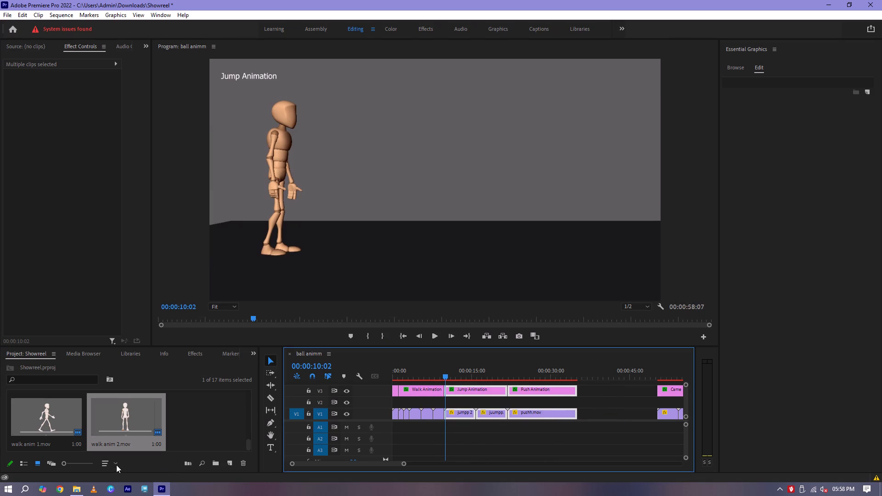
Bring the elephant anim pb 2 video from the recent files onto V1, placing three consecutive copies directly after the pushh clip.
left_click(75, 495)
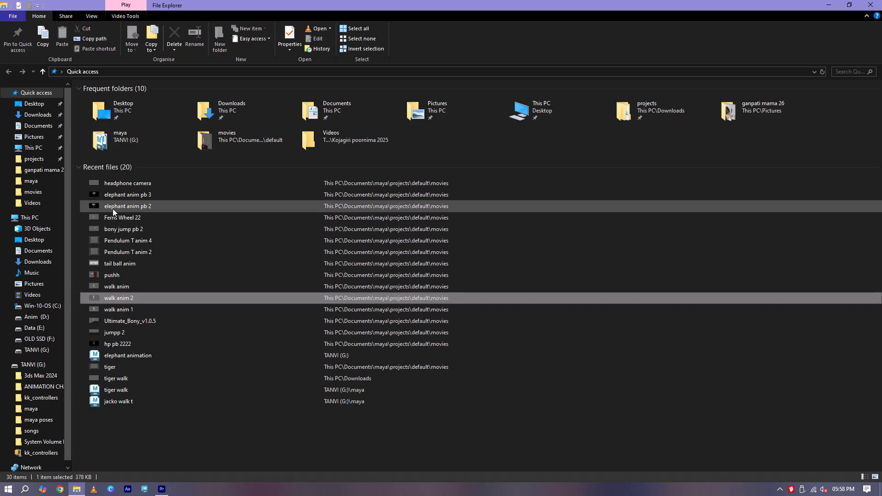
left_click_drag(113, 209, 167, 493)
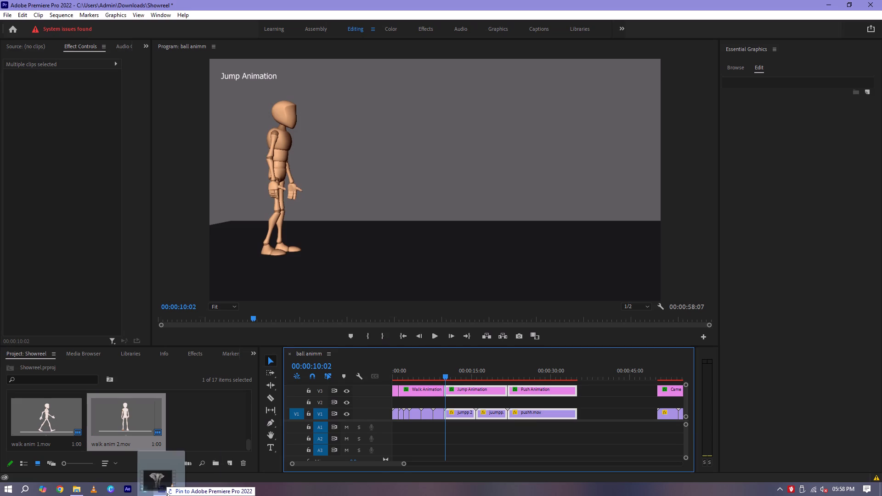
left_click_drag(167, 493, 581, 415)
left_click_drag(192, 423, 514, 423)
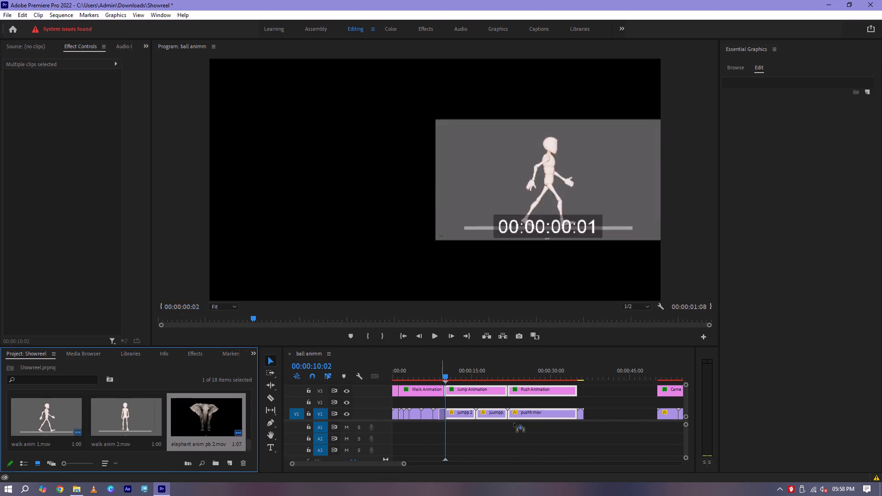
left_click_drag(514, 423, 589, 415)
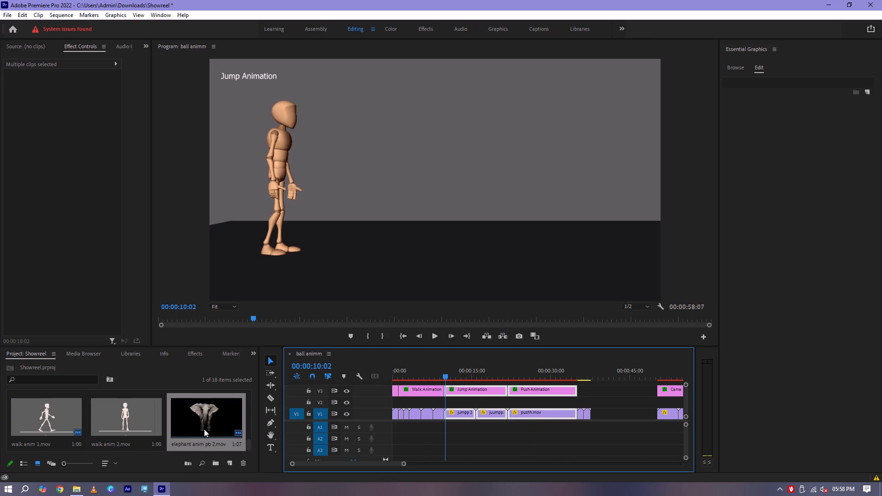
left_click_drag(204, 429, 593, 417)
Bring the elephant anim pb 1 video from the Maya movies folder onto V2 above the first elephant anim pb 2 clip.
left_click(76, 490)
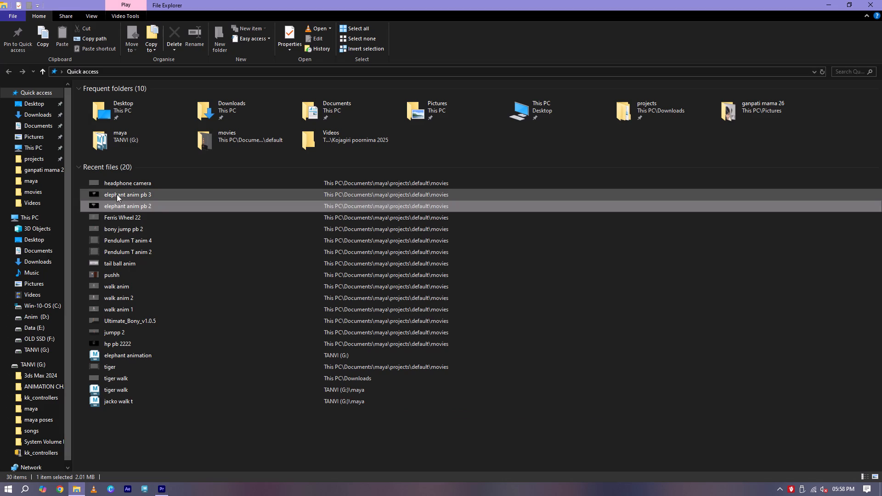
left_click_drag(117, 194, 128, 197)
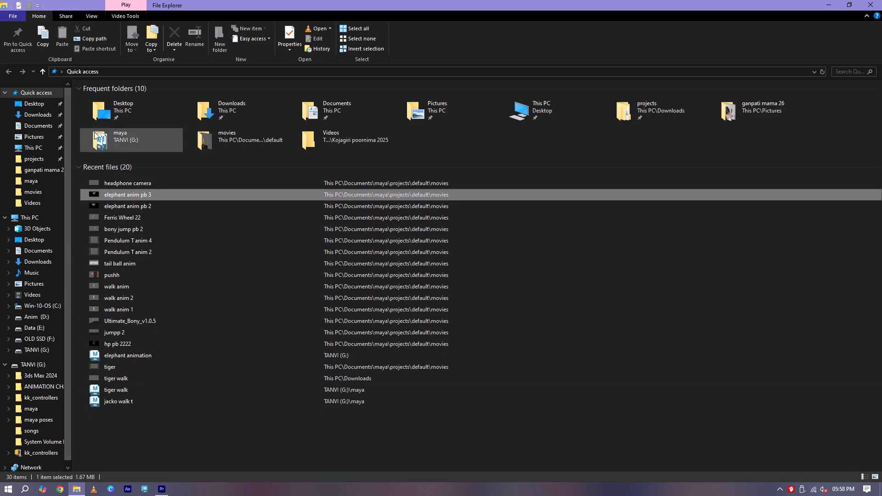
double_click(330, 112)
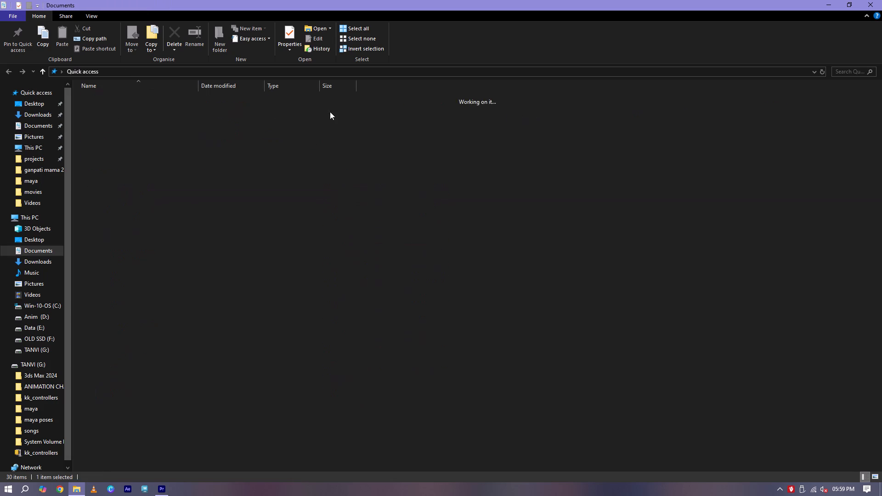
left_click(42, 71)
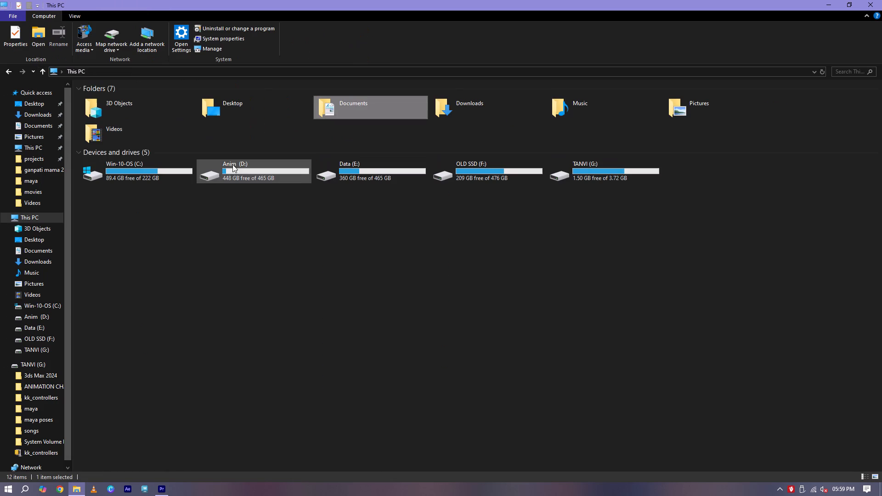
left_click(36, 95)
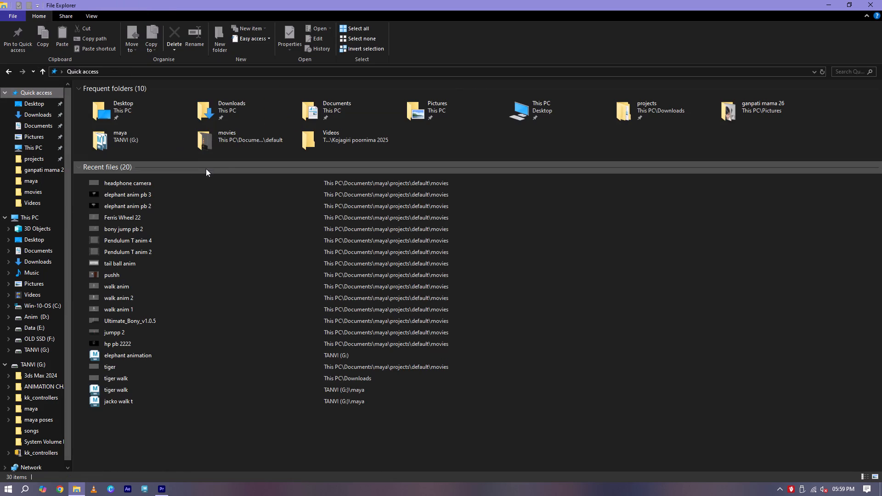
left_click(227, 140)
left_click(227, 140)
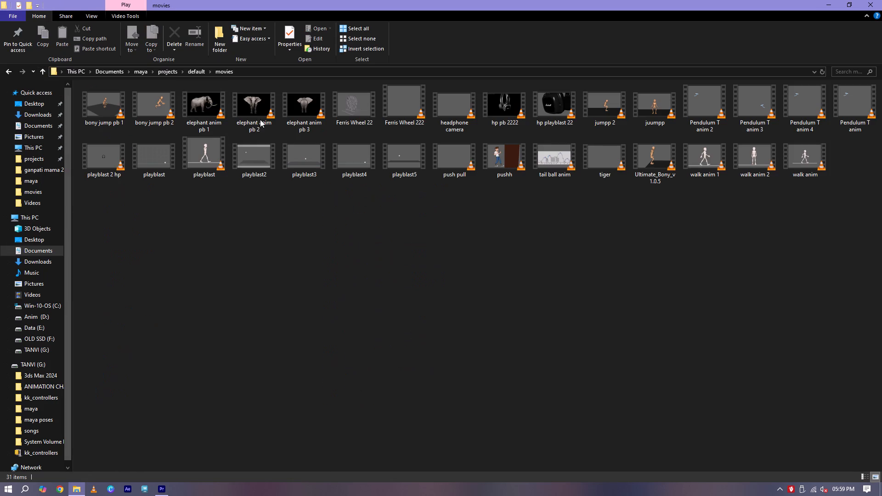
left_click_drag(214, 107, 158, 467)
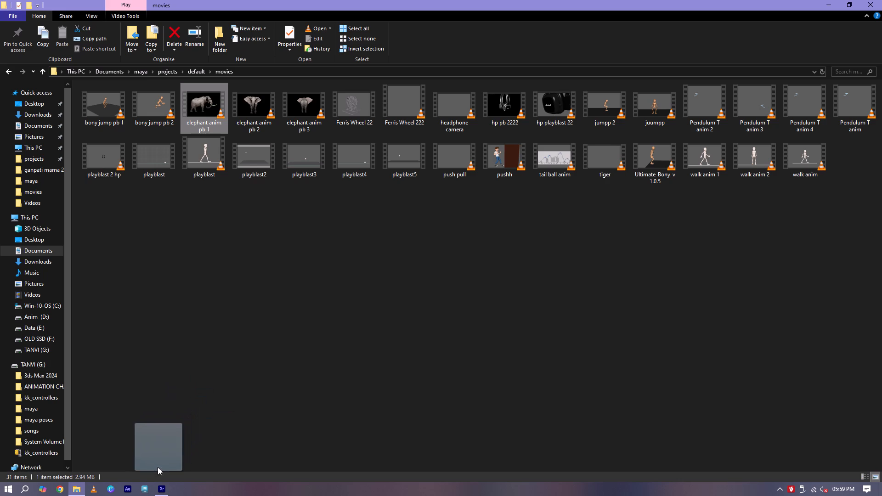
left_click_drag(158, 467, 592, 384)
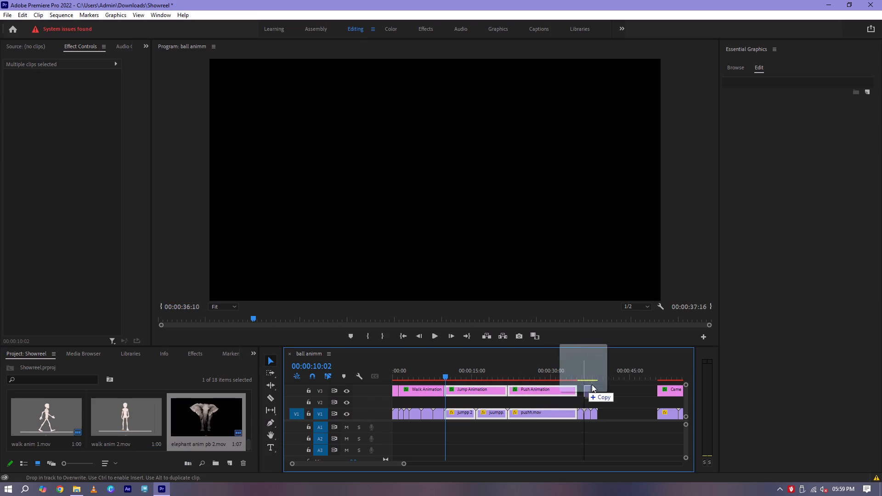
left_click_drag(592, 384, 579, 401)
Move the three elephant anim pb 2 clips later on V1 and put the elephant anim pb 1 clip on V1 directly after pushh.
left_click_drag(609, 415, 585, 415)
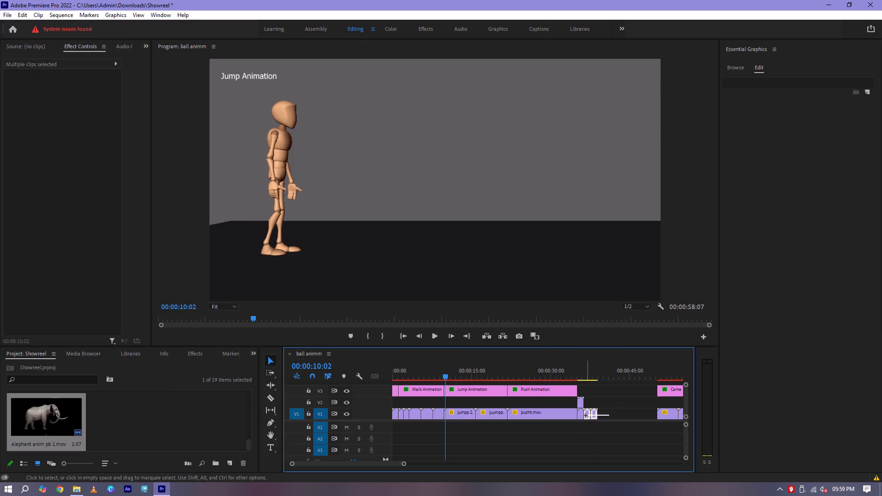
left_click_drag(585, 415, 583, 415)
left_click_drag(586, 415, 642, 413)
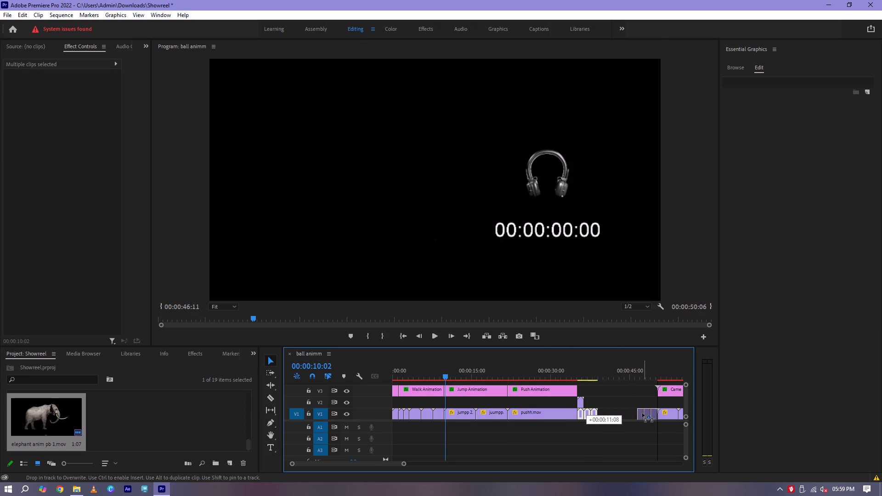
left_click_drag(642, 413, 637, 413)
left_click_drag(581, 403, 581, 412)
Add two more elephant anim pb 1 copies after the first on V1 and move the three elephant anim pb 2 clips directly behind them.
left_click_drag(54, 417, 593, 415)
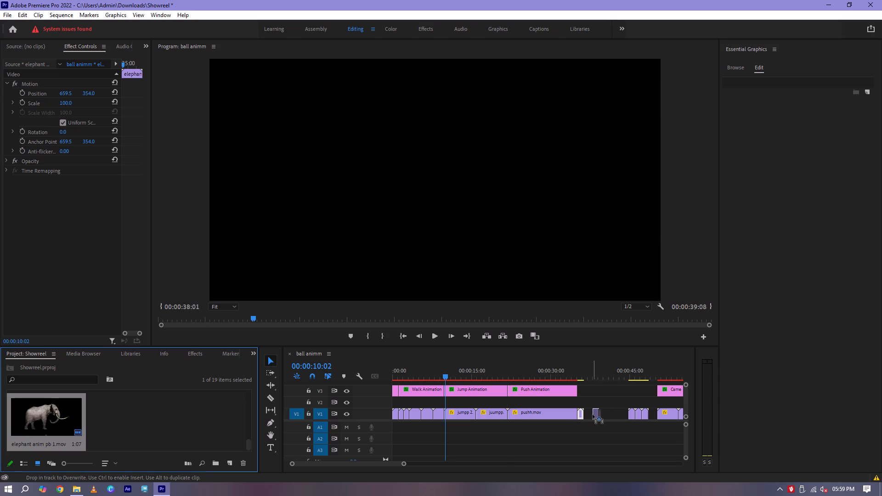
left_click_drag(593, 415, 586, 416)
left_click_drag(62, 417, 600, 412)
left_click_drag(600, 412, 593, 412)
left_click_drag(621, 398, 649, 412)
left_click_drag(645, 415, 643, 416)
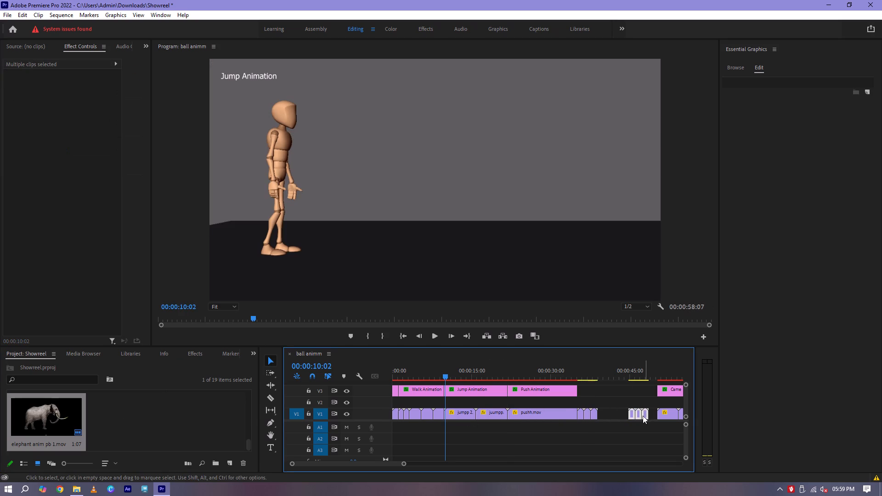
left_click_drag(643, 416, 616, 417)
Bring the elephant anim pb 3 video from the Maya movies folder onto V1, placing three consecutive copies after the elephant anim pb 2 clips.
left_click(76, 495)
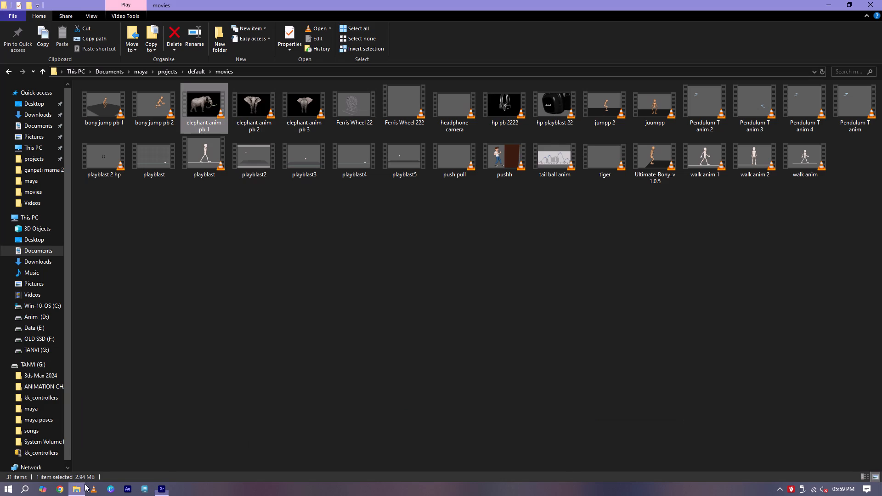
left_click_drag(302, 113, 155, 481)
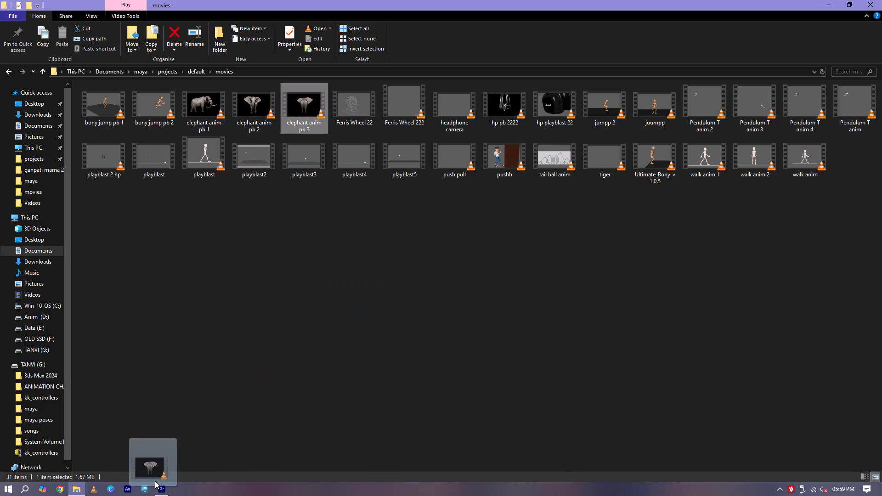
left_click_drag(155, 481, 620, 413)
left_click_drag(137, 417, 628, 414)
left_click_drag(117, 418, 632, 421)
Play back the elephant section from the end of the pushh clip.
left_click(576, 378)
key("space")
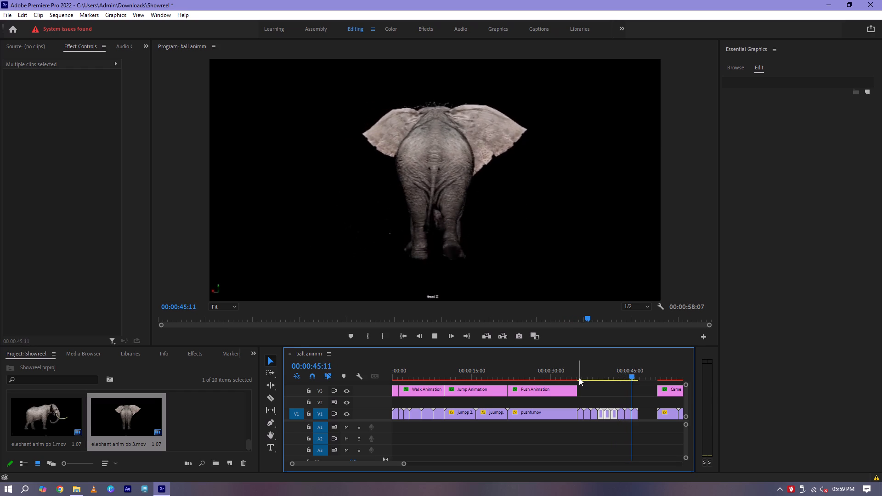
key("space")
Extend the Push Animation title on V3 to the end of the elephant clips and split it where the pushh clip ends.
left_click(548, 393)
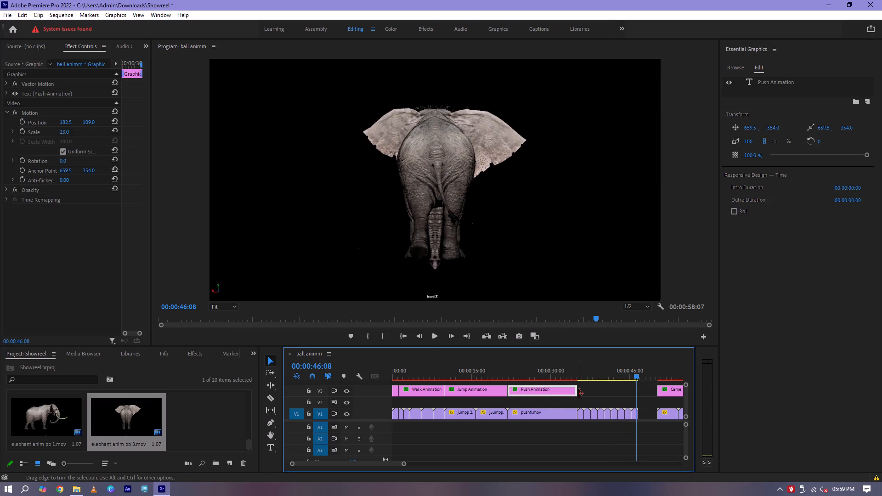
key("ctrl+c")
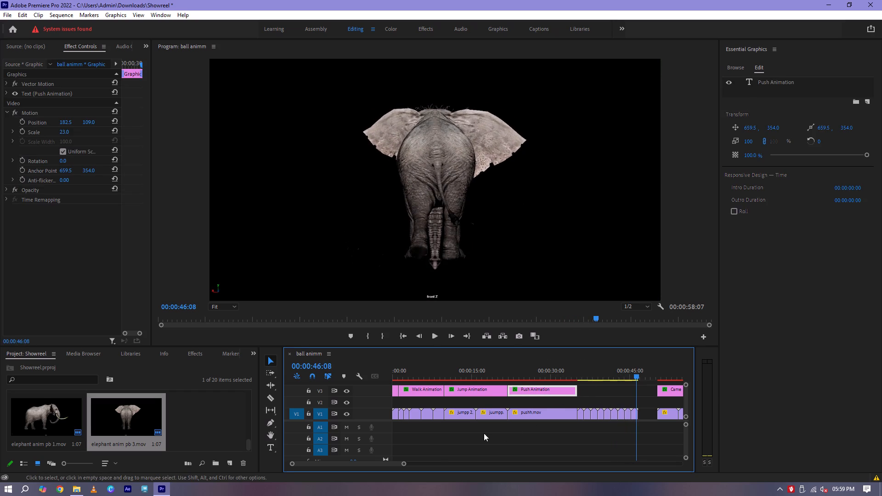
left_click_drag(577, 393, 632, 393)
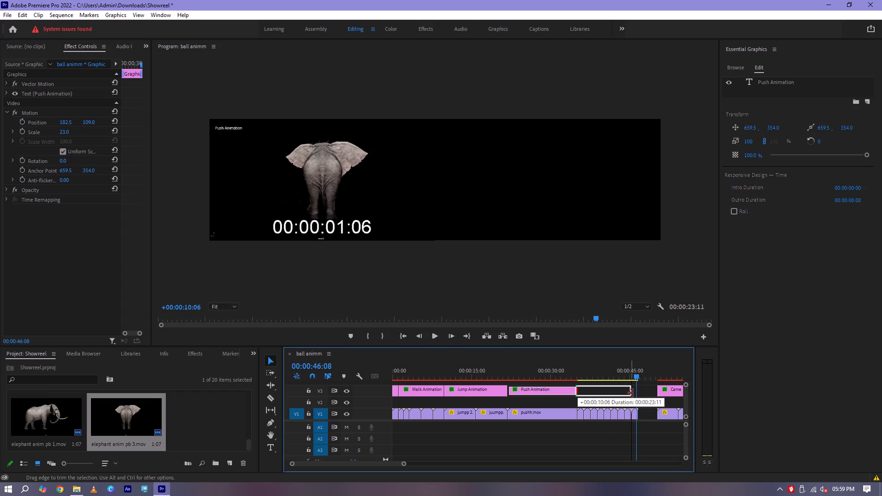
left_click_drag(632, 393, 641, 395)
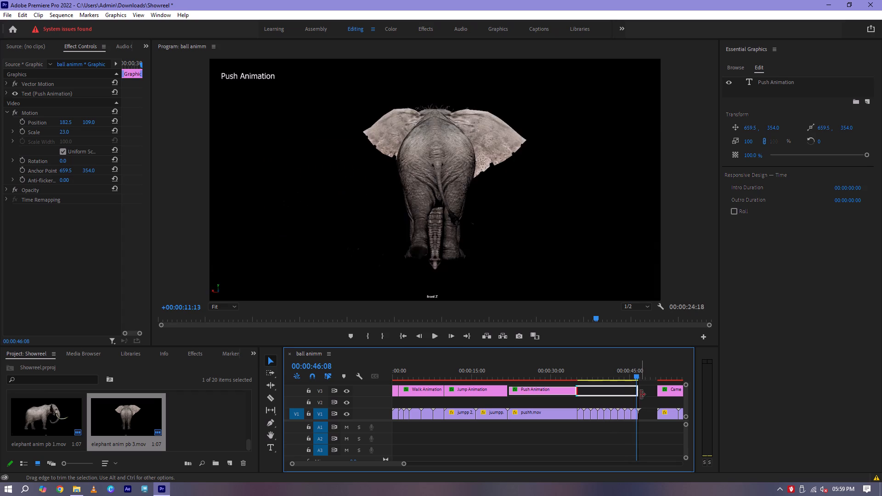
left_click(272, 397)
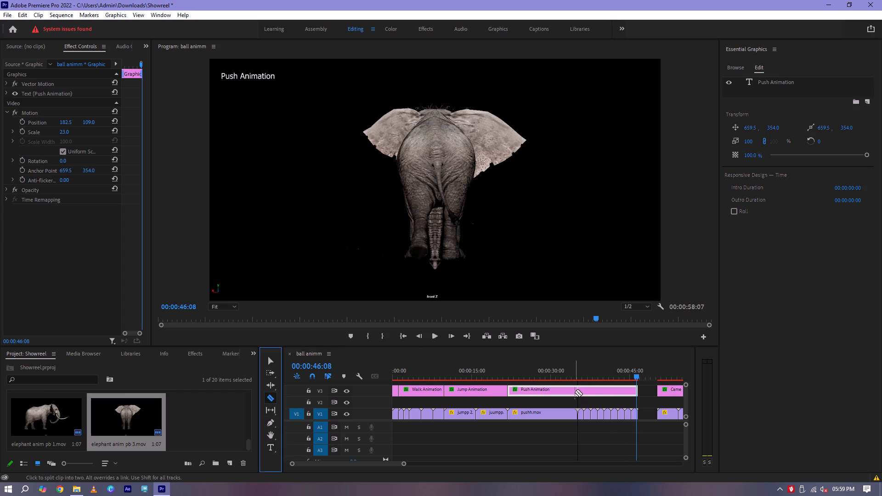
left_click(575, 392)
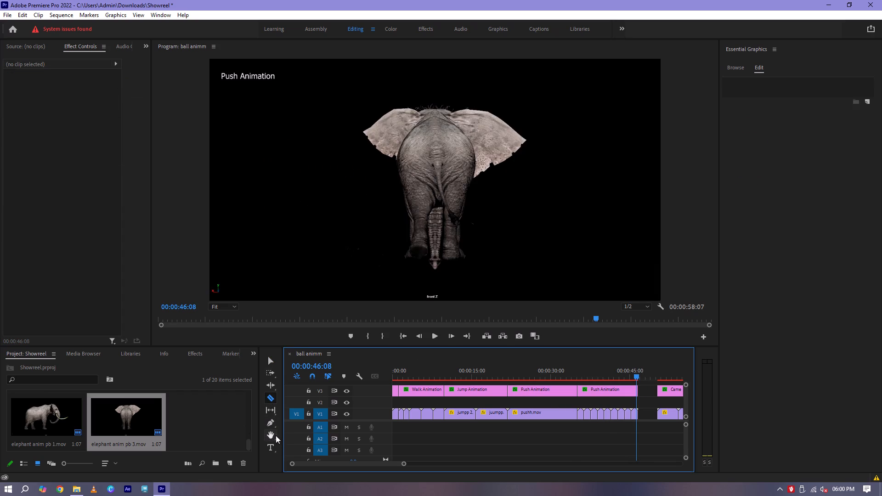
Change the text of the title above the elephant clips to "Elephant Walk".
left_click(271, 447)
left_click(609, 377)
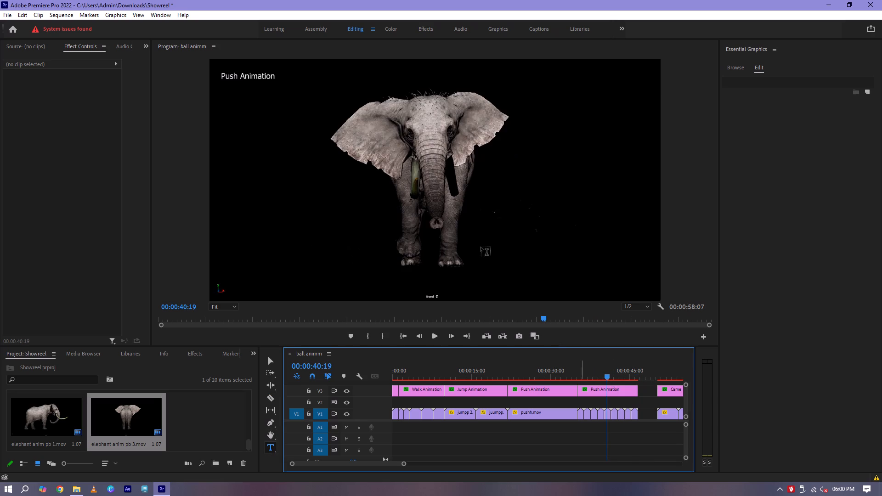
left_click(256, 76)
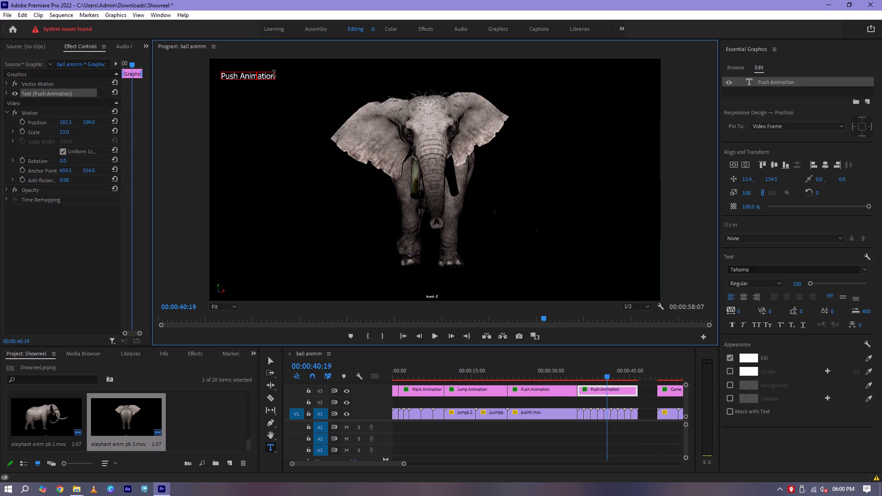
left_click_drag(274, 78, 220, 78)
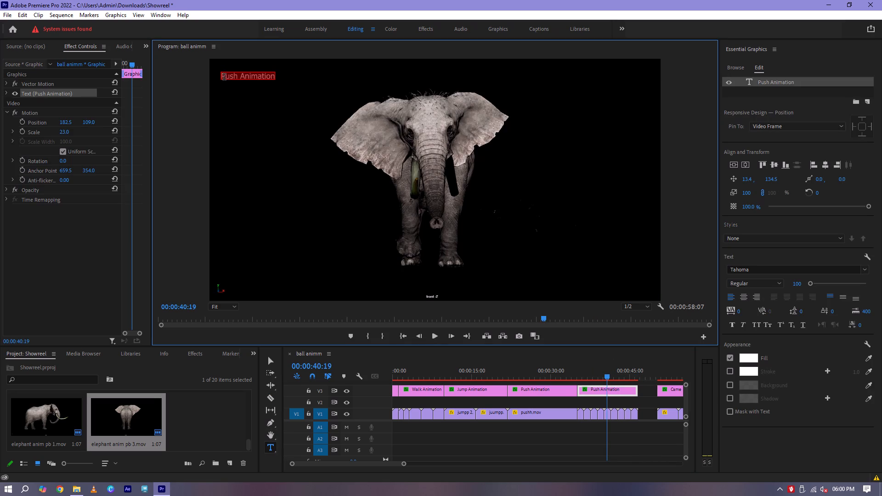
key("shift+e")
type("le")
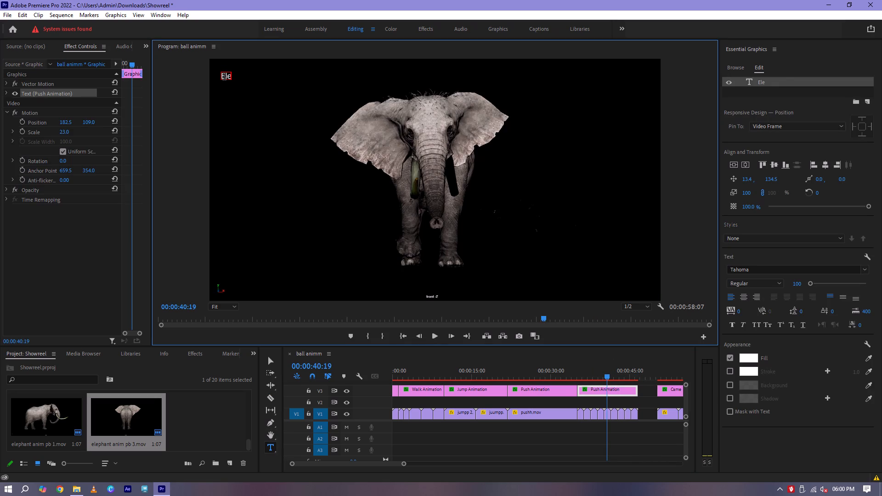
type("phant")
key("space")
type("Wa")
type("lk")
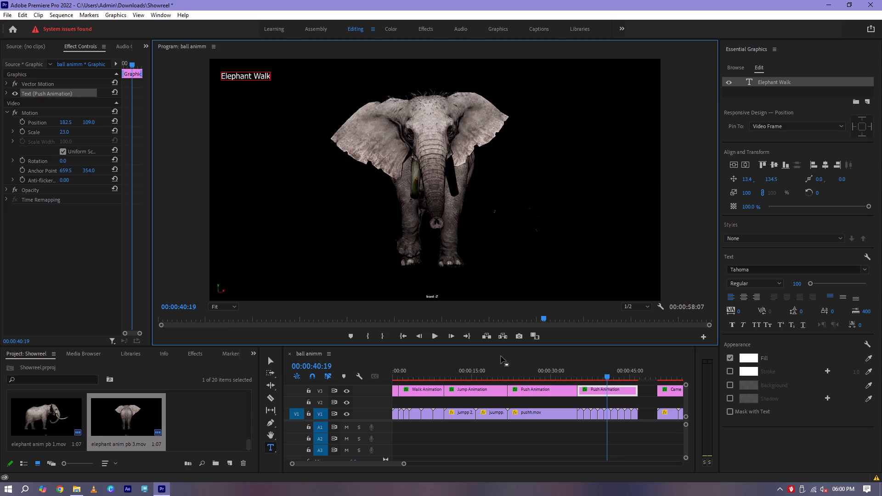
left_click(501, 357)
Play back the elephant section with its new title from just before its start.
left_click_drag(578, 375, 578, 375)
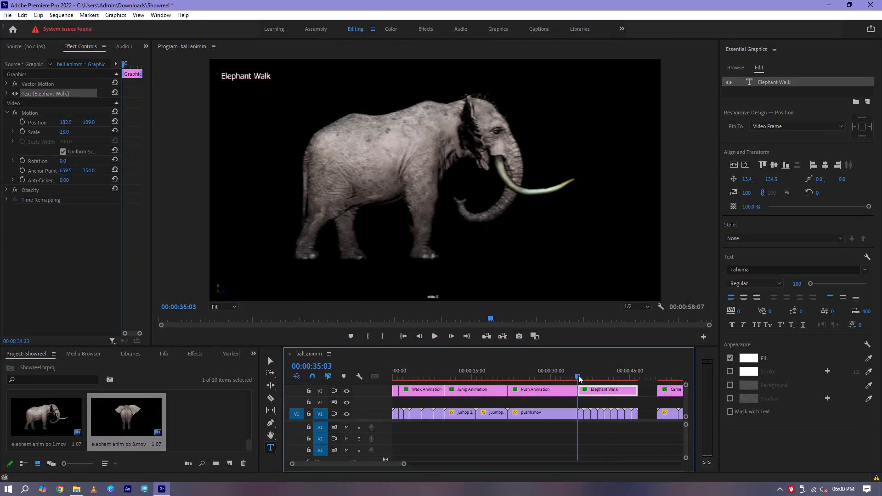
left_click_drag(578, 375, 574, 379)
key("space")
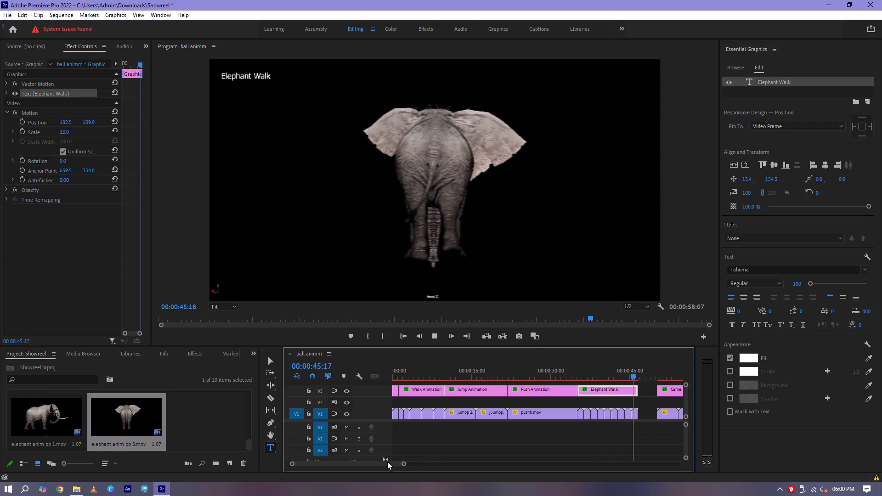
key("space")
Move the Camera Animation title and its two clips earlier to start directly after the Elephant Walk section, and play the camera section briefly.
left_click_drag(384, 463, 391, 464)
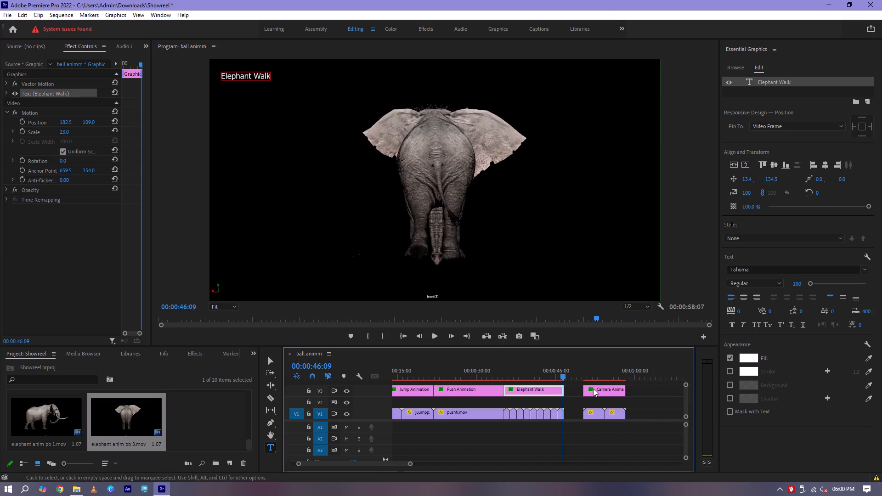
left_click_drag(579, 390, 620, 416)
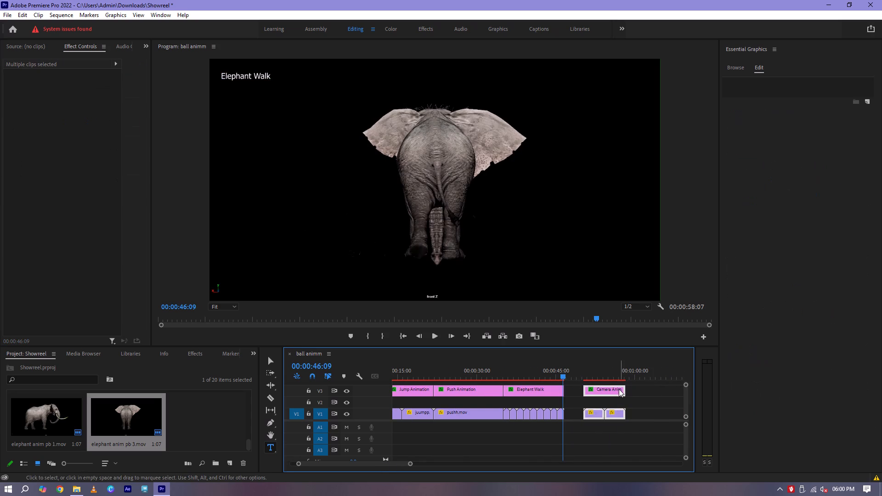
left_click_drag(616, 388, 600, 388)
key("space")
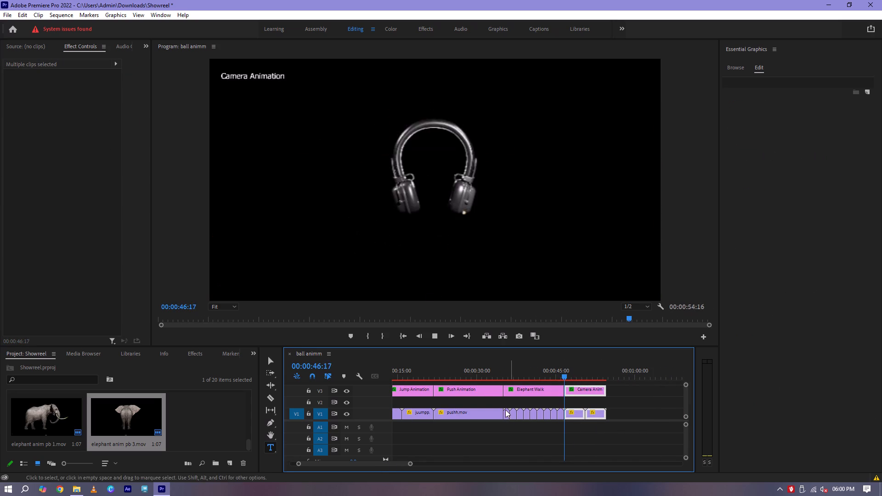
left_click_drag(298, 465, 251, 459)
key("space")
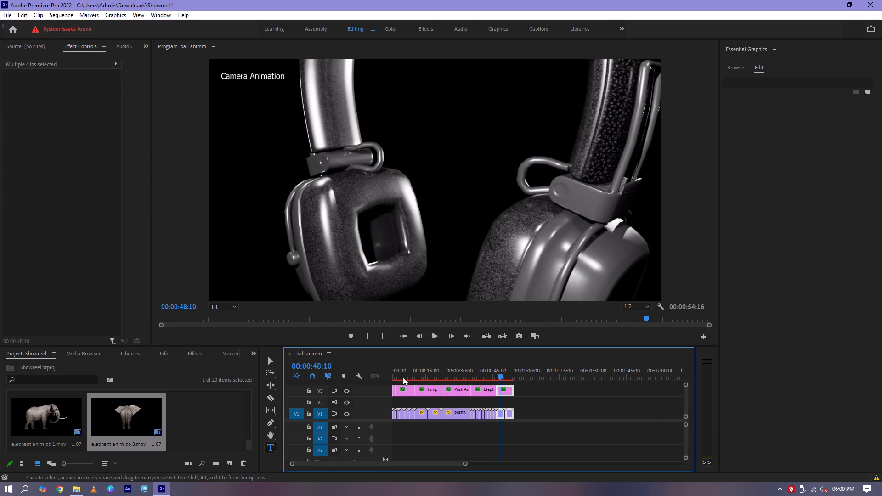
Return to the start of the sequence, play its opening briefly and save the project.
left_click_drag(399, 375, 363, 385)
key("space")
key("space")
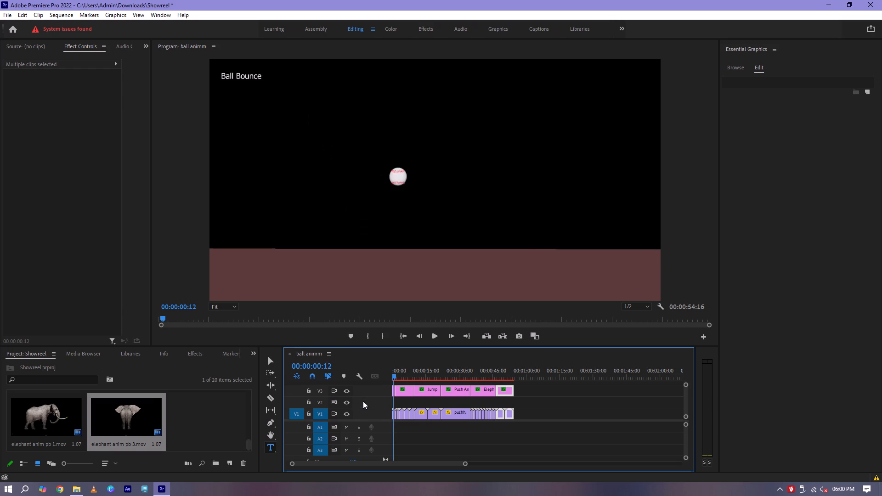
key("ctrl+s")
Preview the walk anim and walk anim 1 videos from the Maya movies folder in VLC.
left_click(73, 494)
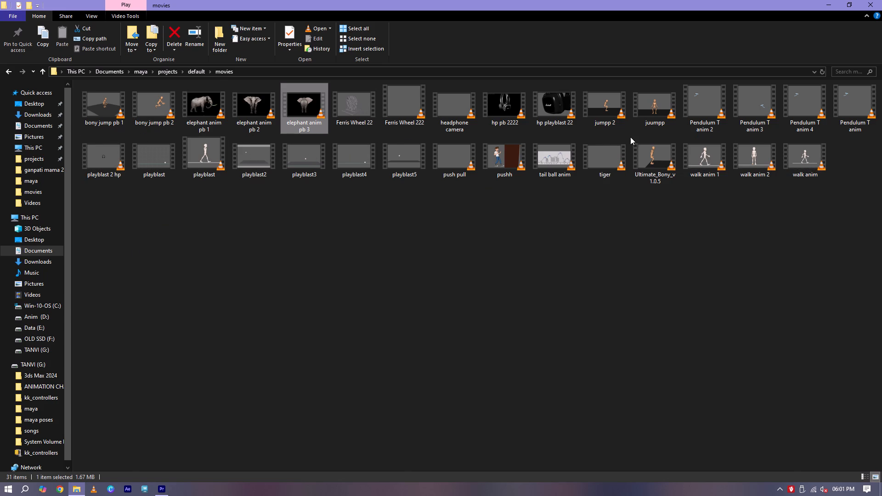
double_click(814, 163)
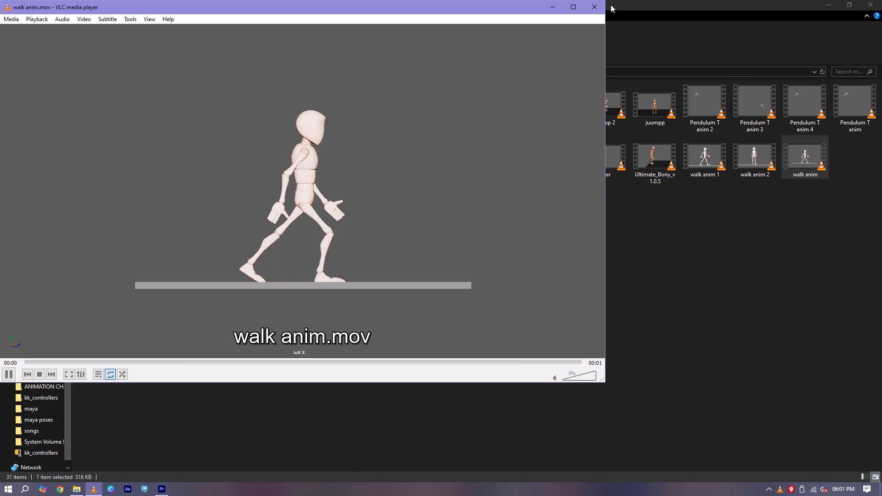
left_click(601, 5)
double_click(699, 162)
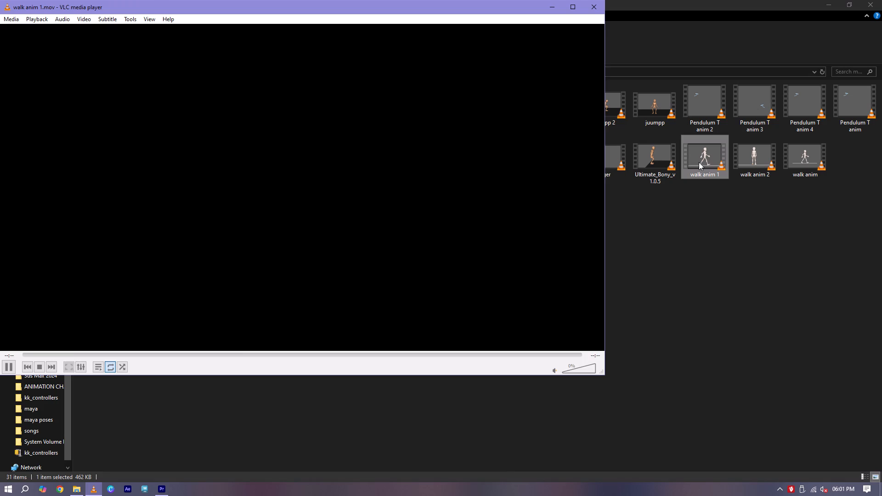
left_click(588, 8)
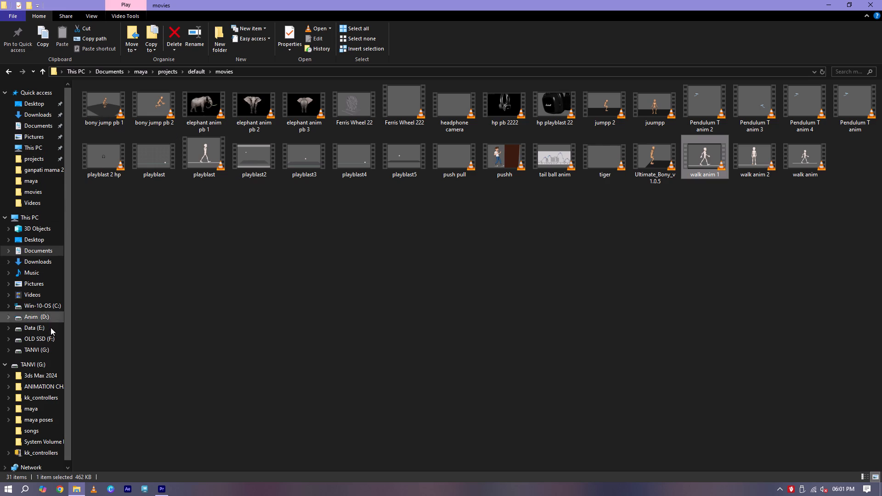
Look through the contents of the G: drive and return to Premiere Pro.
left_click(28, 364)
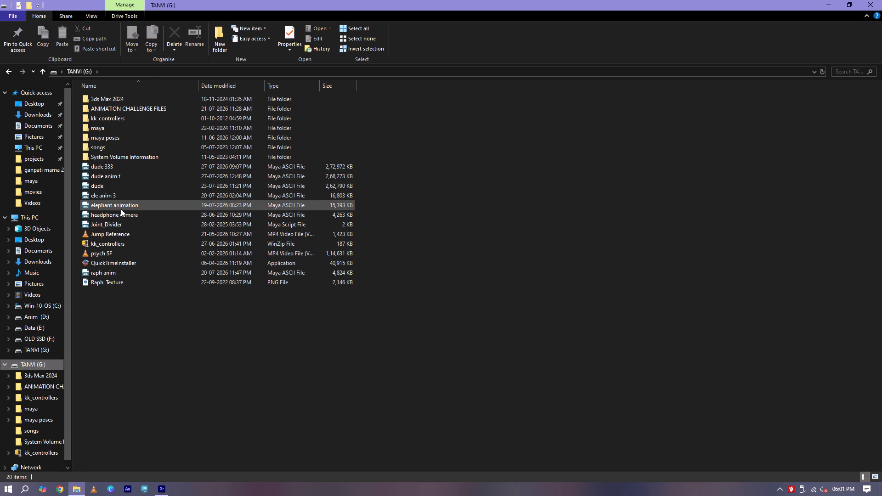
left_click(167, 467)
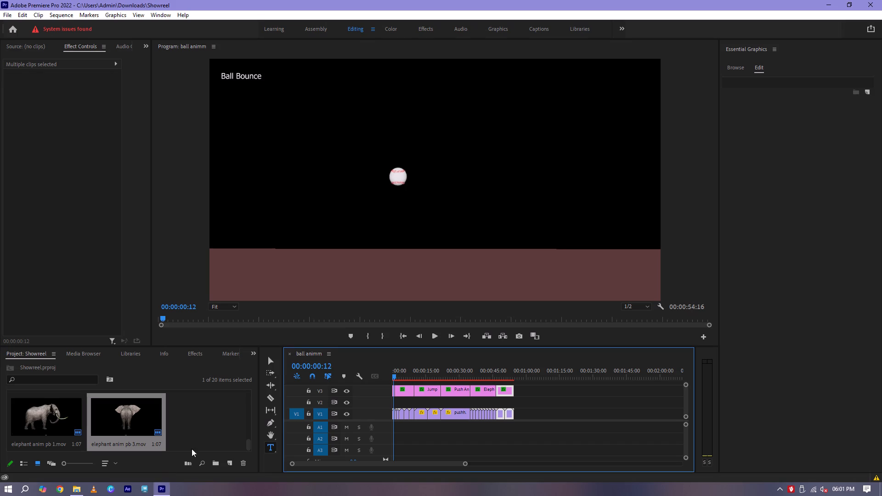
Move all titles and clips in the sequence about 21 seconds later to leave an empty gap at the start.
left_click_drag(527, 415, 385, 389)
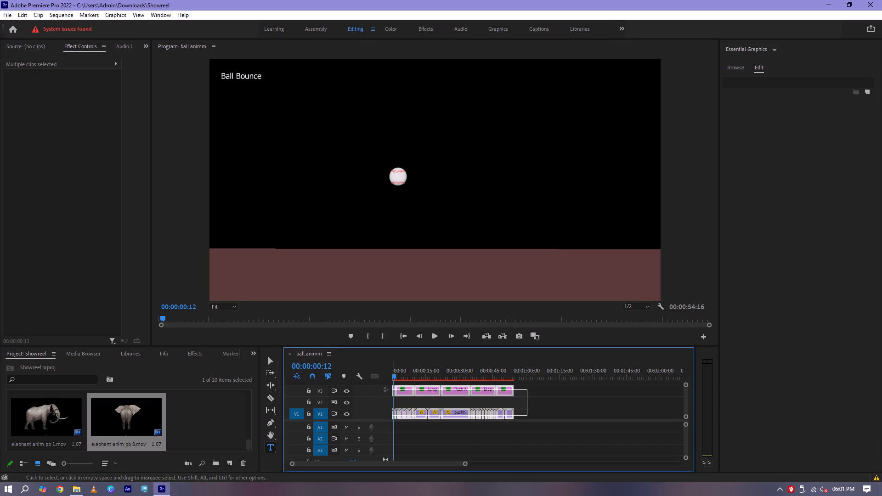
left_click_drag(385, 389, 384, 389)
left_click_drag(458, 391, 505, 394)
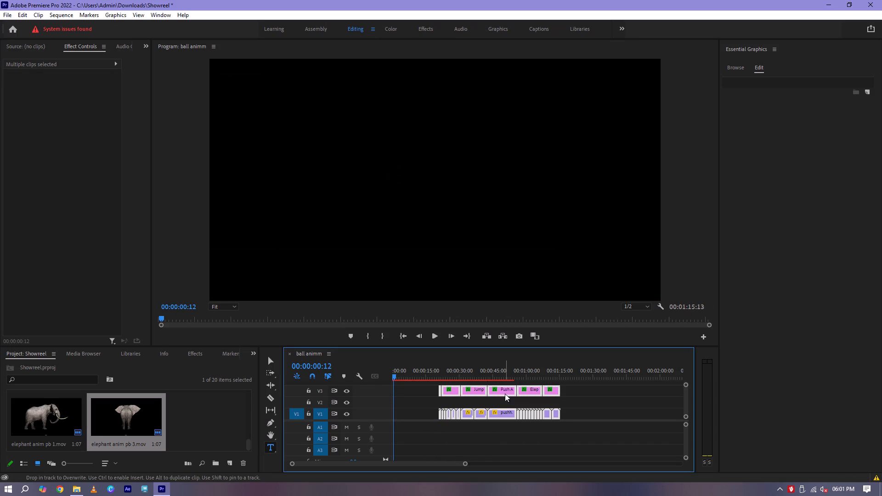
left_click_drag(396, 377, 389, 378)
left_click(402, 388)
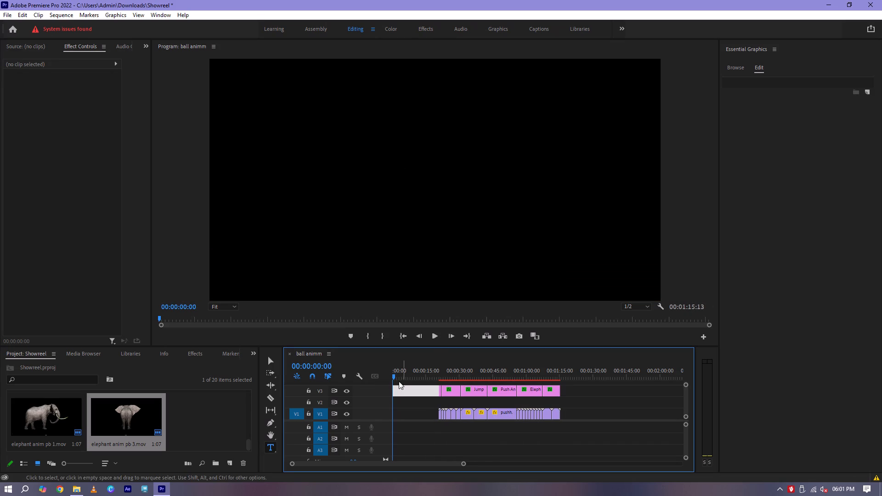
Insert the Basic Title graphics template on V1 at the start of the sequence, accepting the font substitution.
left_click(392, 376)
left_click(734, 66)
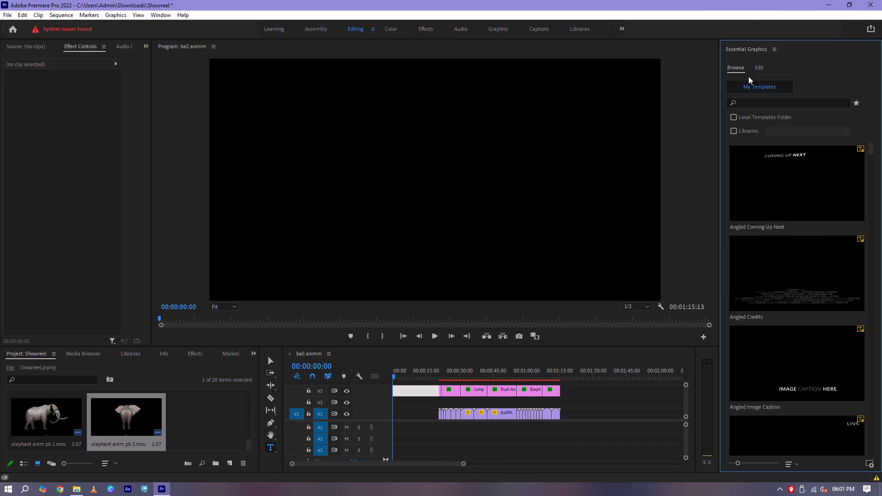
scroll(814, 341, "down", 3)
scroll(813, 347, "up", 8)
scroll(813, 347, "down", 7)
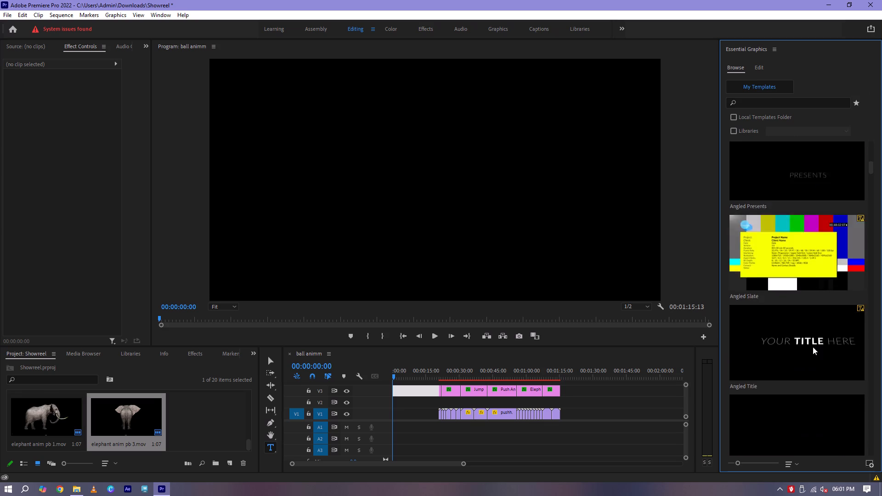
scroll(813, 347, "up", 1)
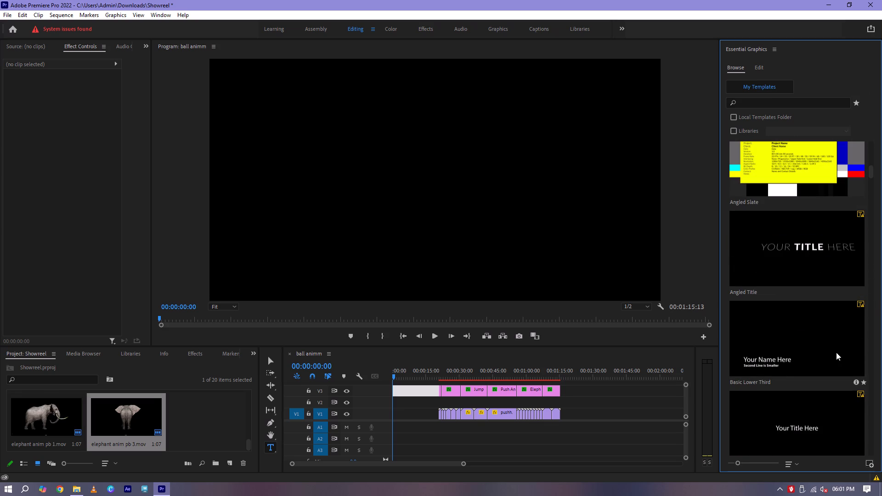
scroll(836, 352, "down", 3)
scroll(812, 318, "up", 1)
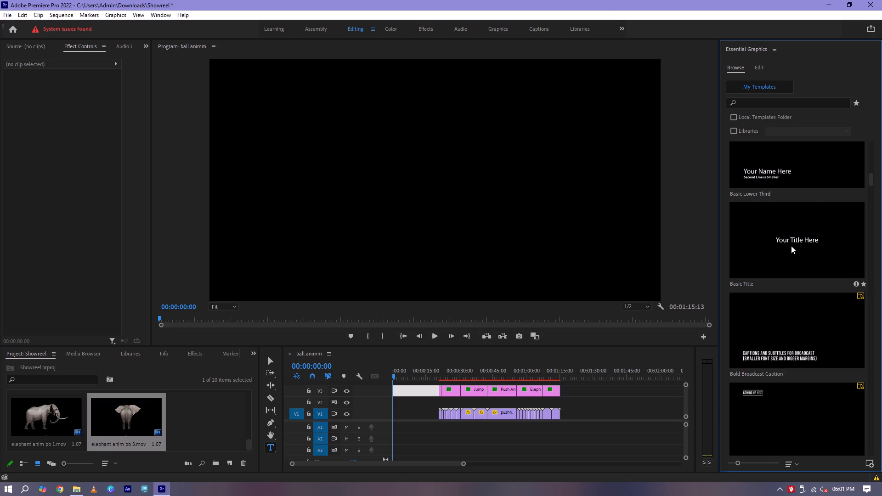
left_click(791, 246)
left_click_drag(791, 246, 392, 413)
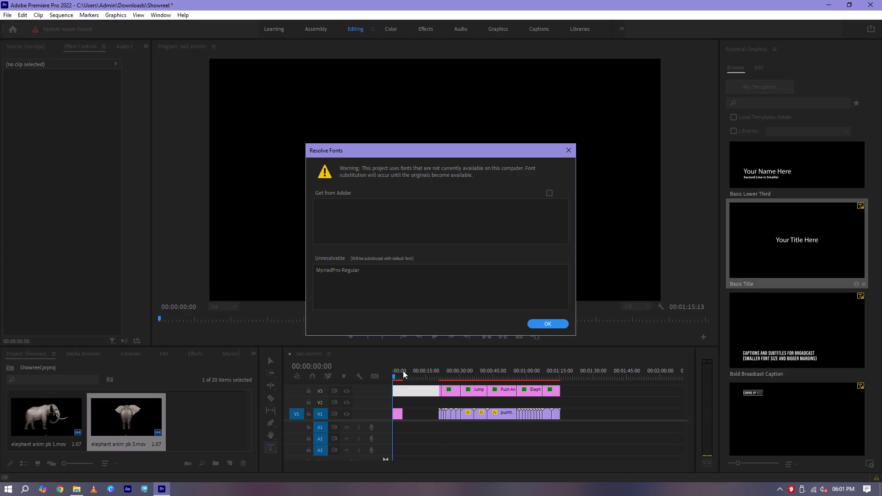
left_click(547, 322)
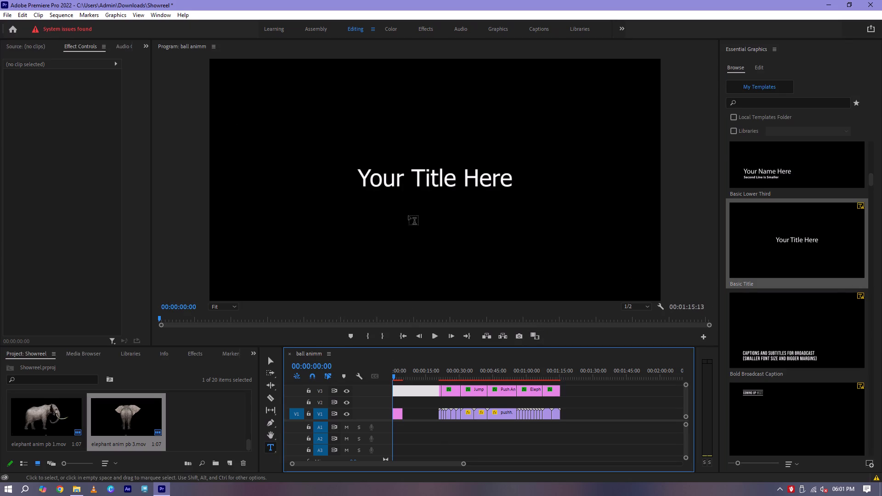
Replace the placeholder text of the opening title with "3d Animation Showreel".
left_click(422, 181)
left_click_drag(510, 181, 344, 179)
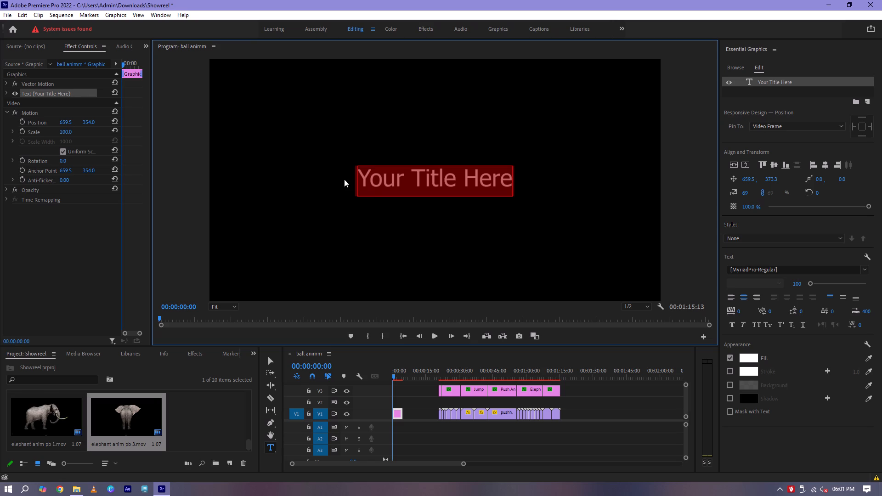
left_click_drag(344, 179, 341, 179)
type("3d")
key("space")
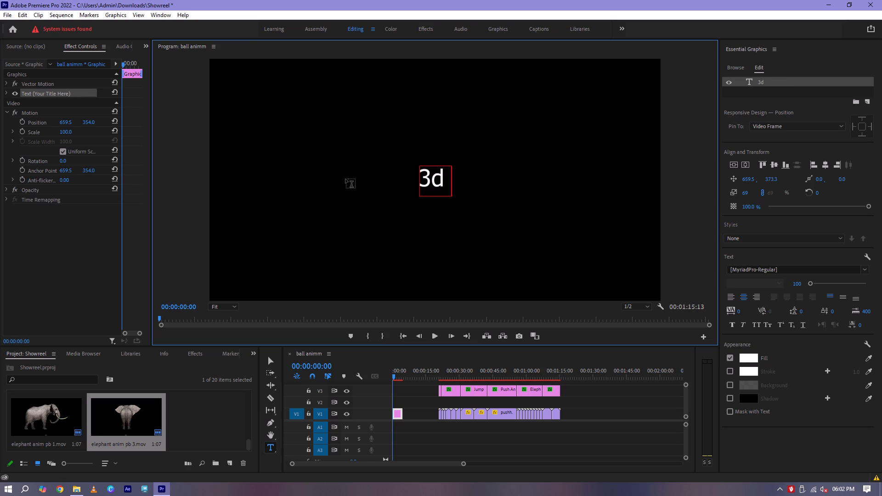
type("Animation")
key("space")
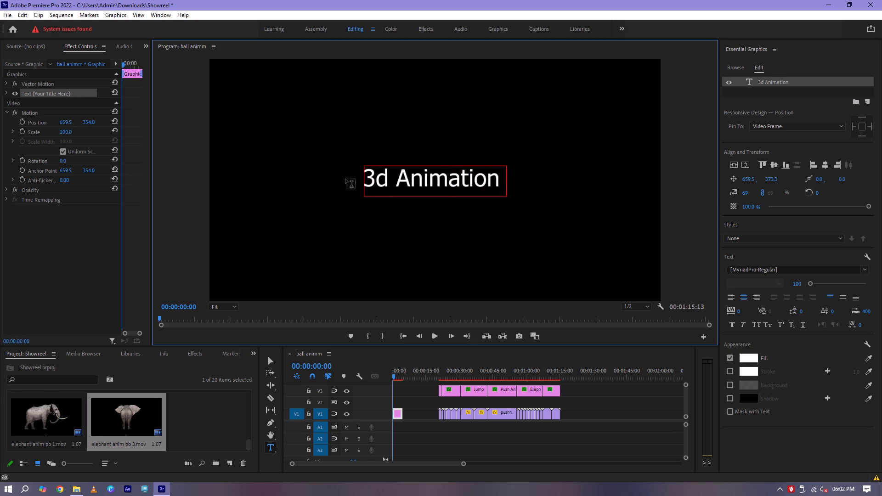
type("Sh")
type("oe")
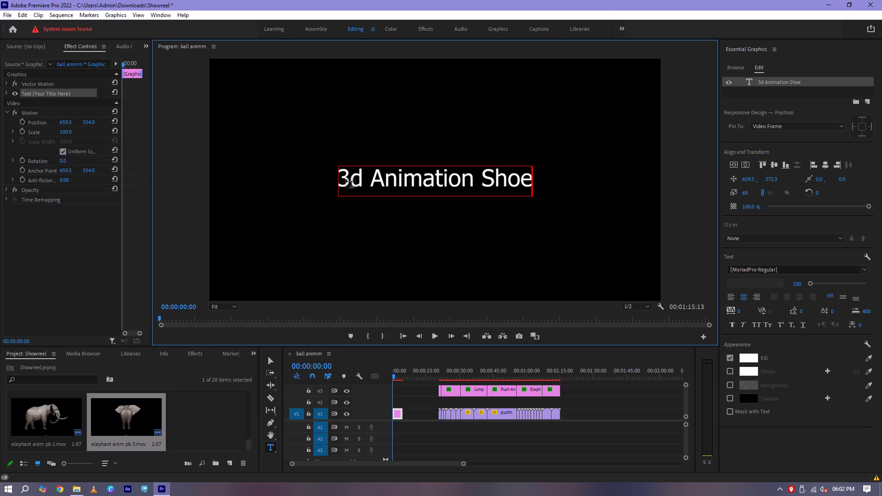
key("BackSpace")
type("wreel")
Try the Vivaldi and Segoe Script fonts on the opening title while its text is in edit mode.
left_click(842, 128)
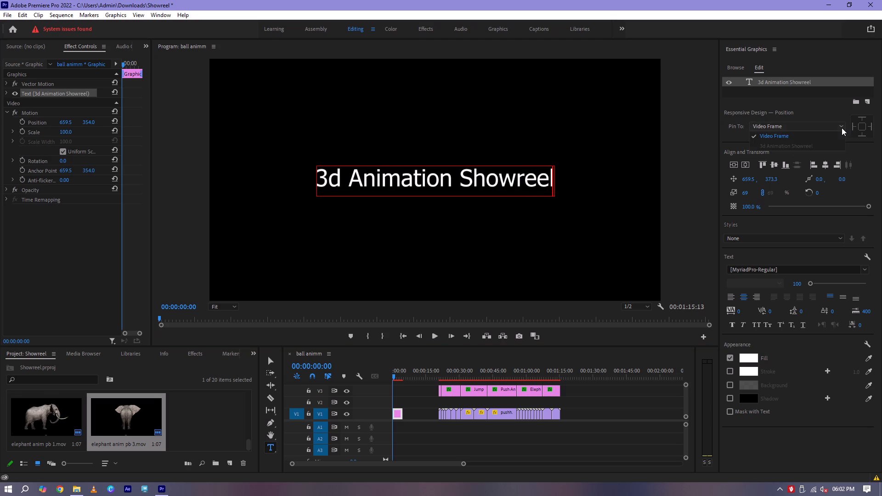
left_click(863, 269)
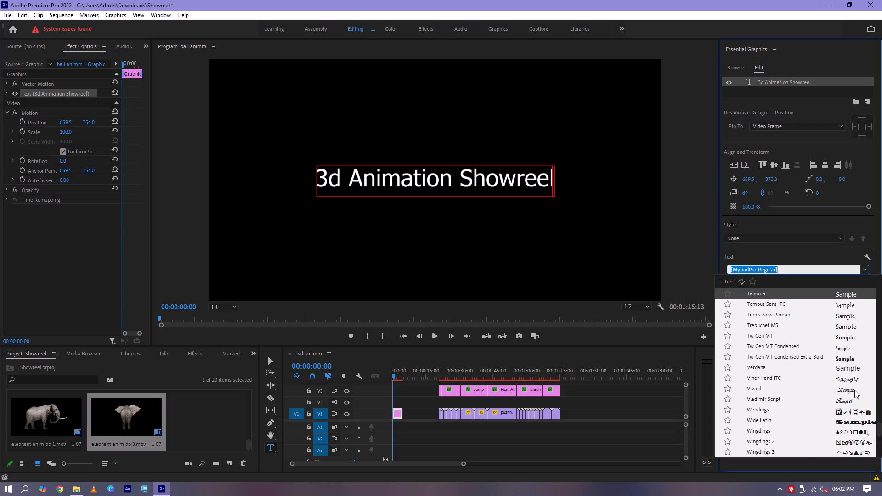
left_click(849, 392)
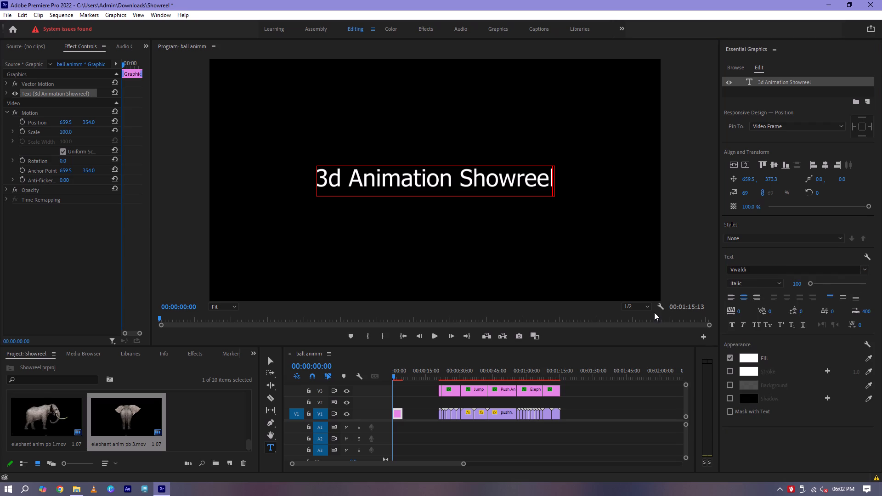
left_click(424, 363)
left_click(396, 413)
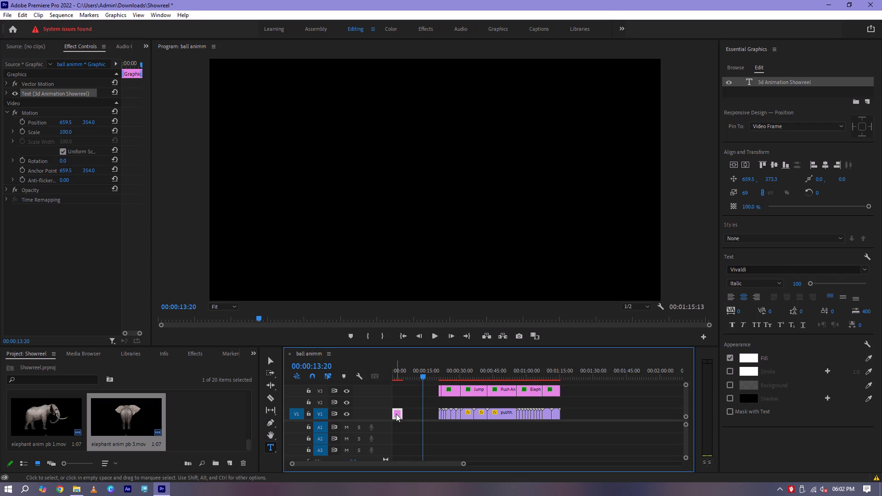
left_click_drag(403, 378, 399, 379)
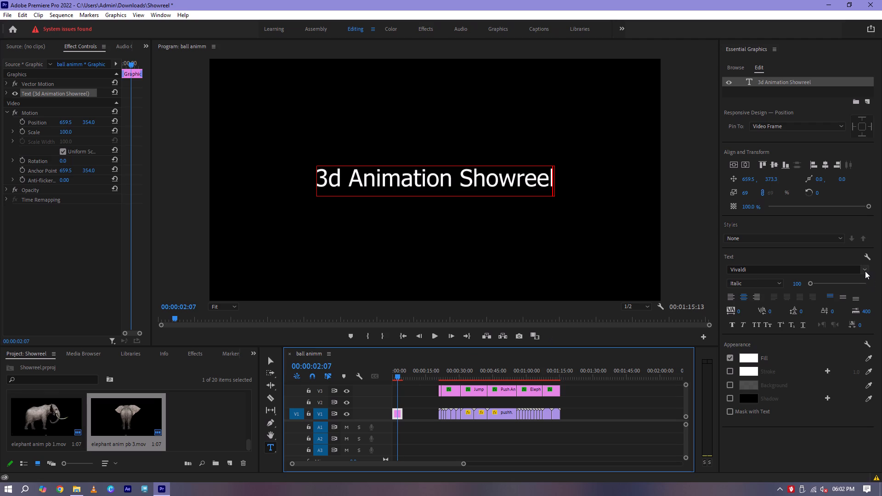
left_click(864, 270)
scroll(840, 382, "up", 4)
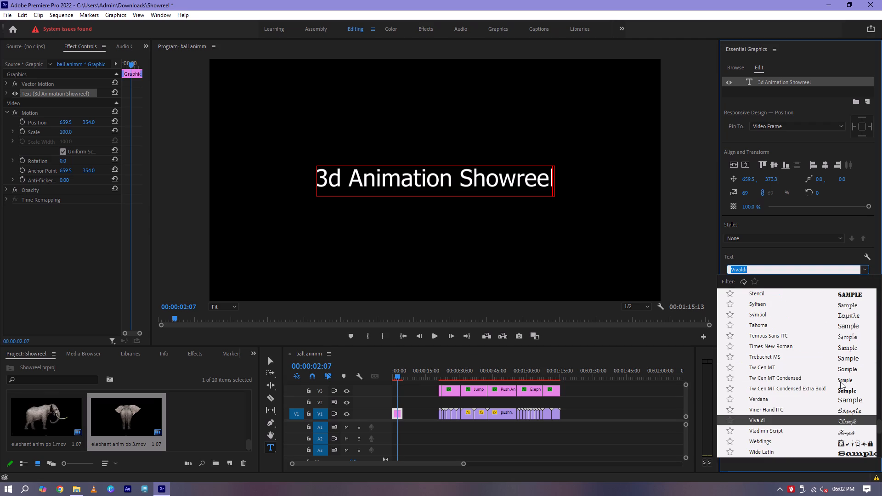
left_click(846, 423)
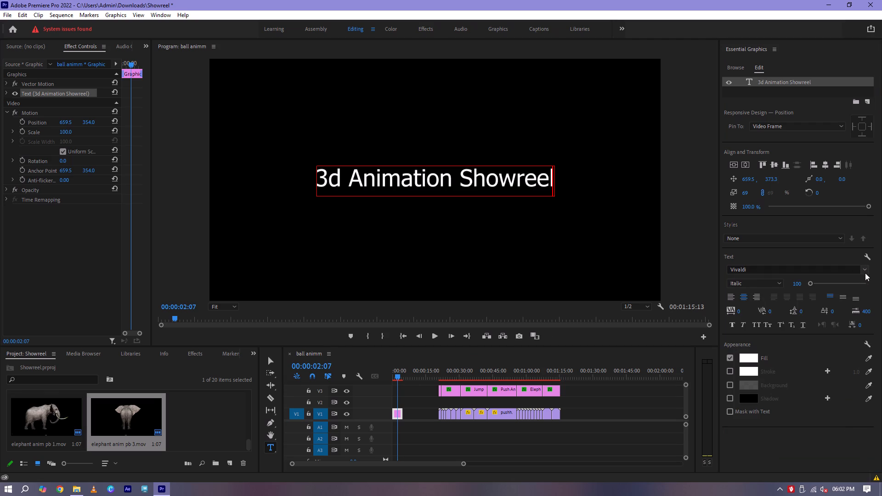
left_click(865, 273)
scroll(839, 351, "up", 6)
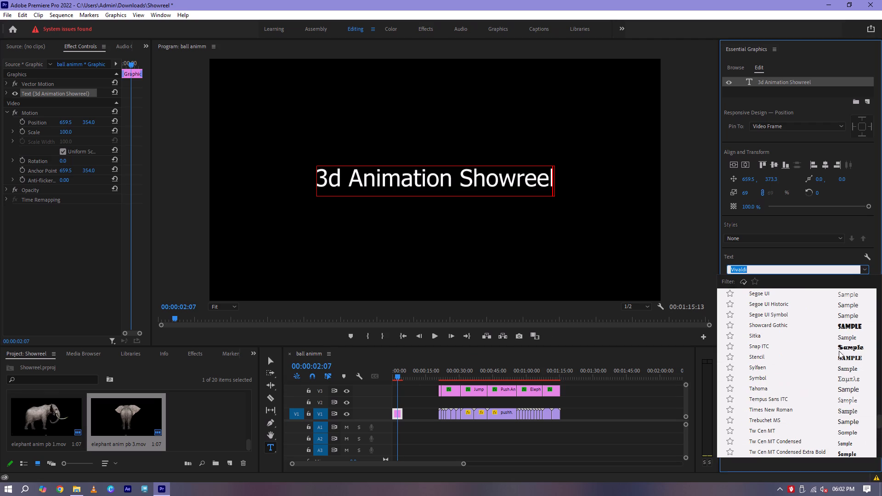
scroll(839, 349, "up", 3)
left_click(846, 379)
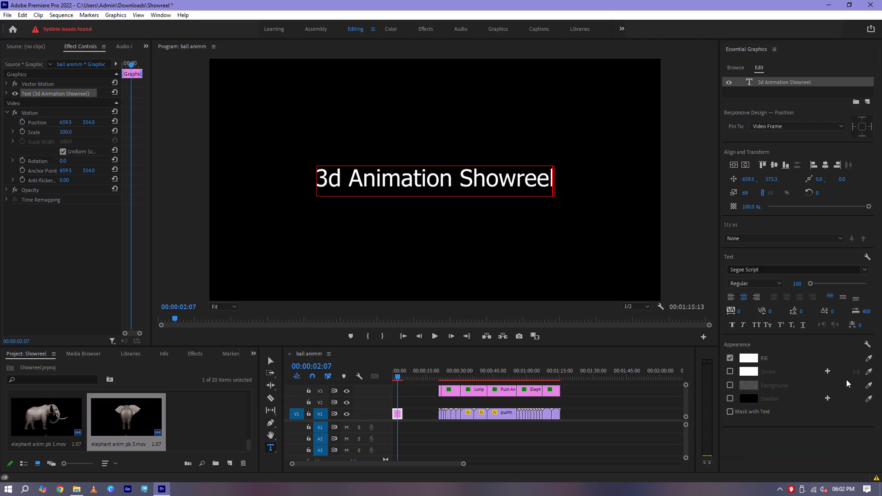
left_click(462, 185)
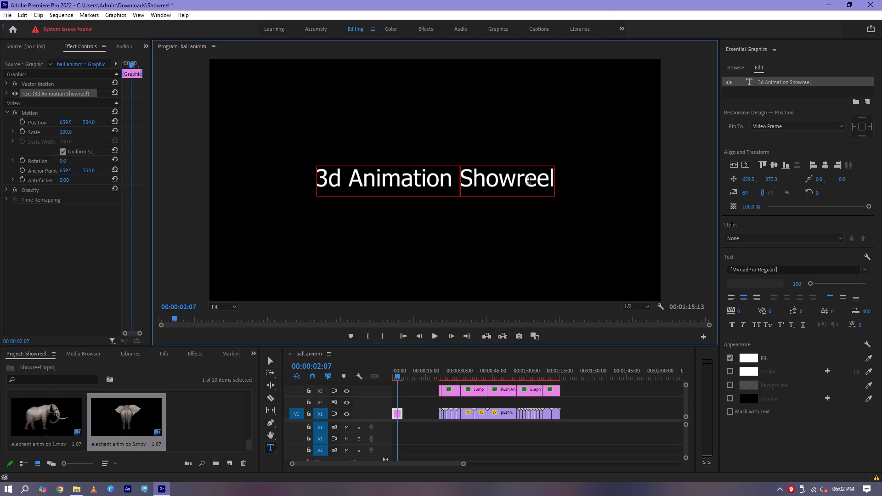
Select the opening title as a whole text layer and set its font to Pristina.
left_click(272, 360)
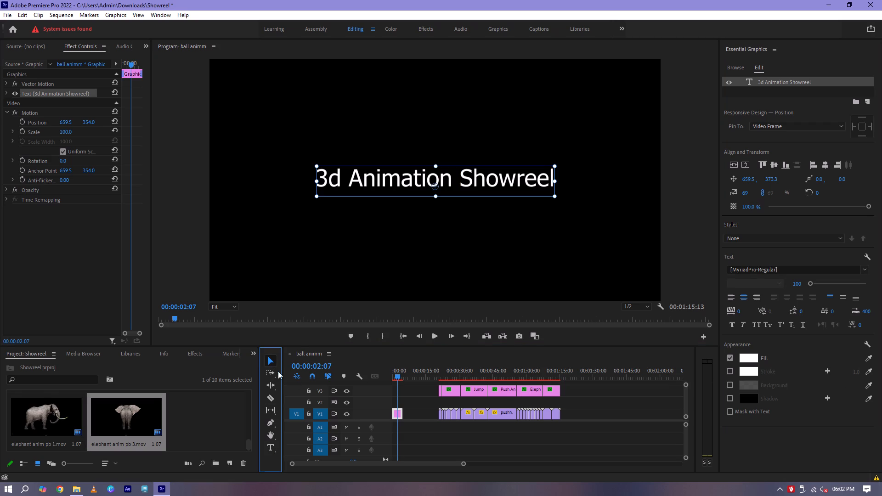
left_click(869, 269)
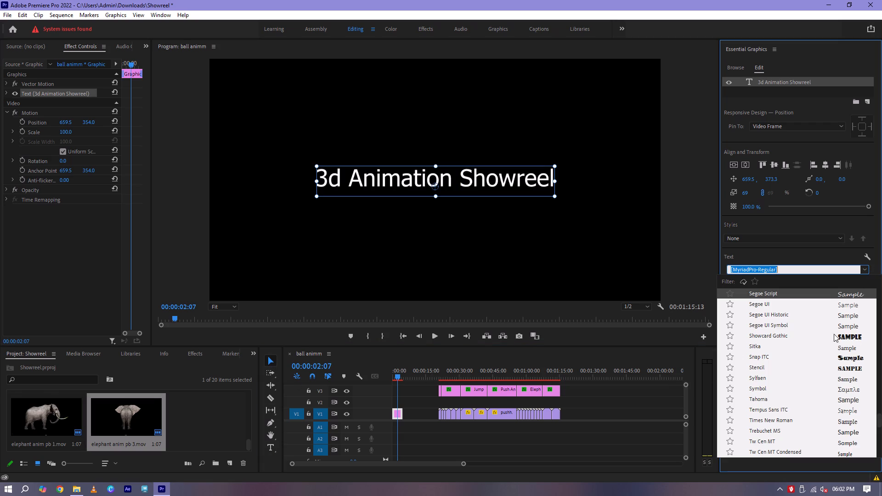
scroll(843, 344, "up", 6)
scroll(843, 344, "down", 1)
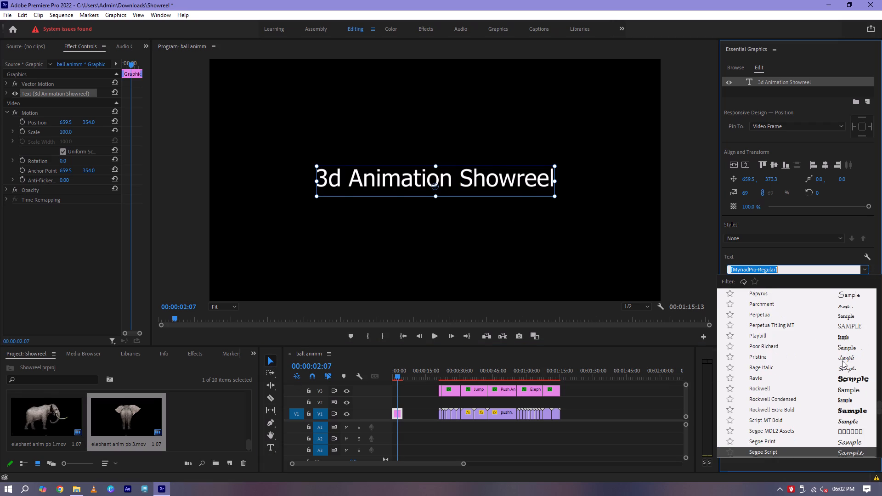
left_click(842, 361)
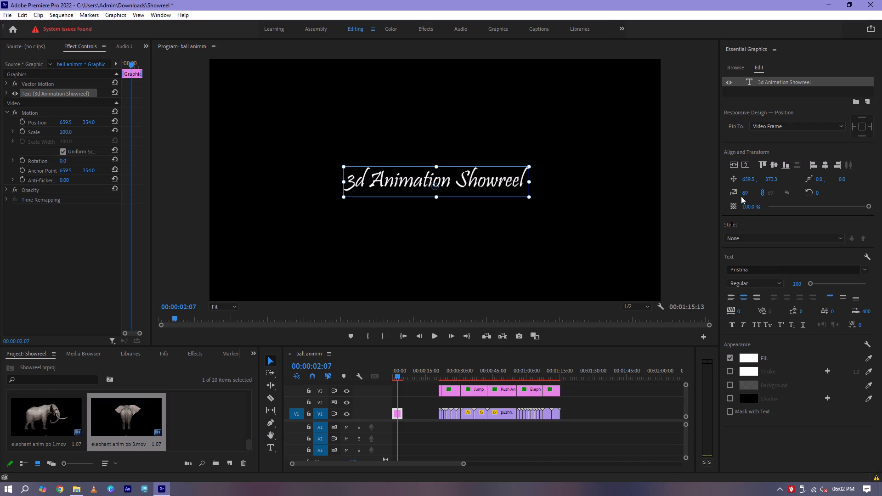
Scale the opening title text to 90 and move it up to a vertical position of 200.3.
left_click_drag(746, 194, 756, 194)
left_click_drag(770, 179, 792, 182)
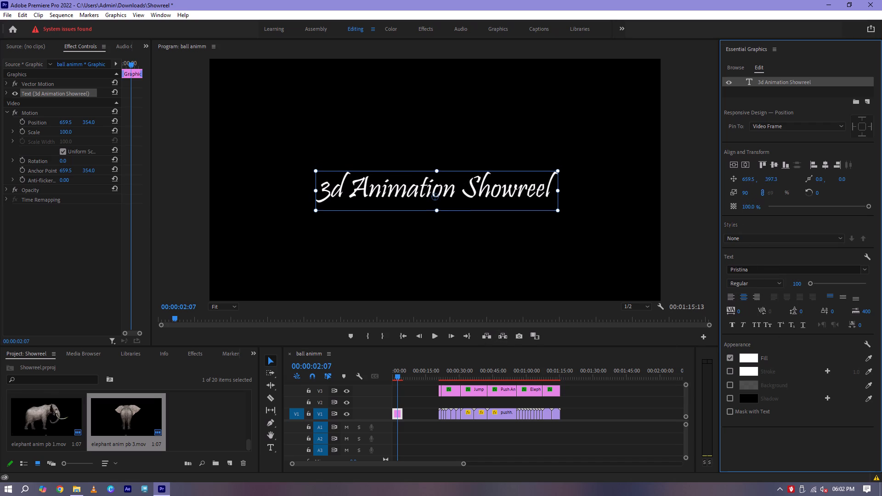
left_click_drag(792, 182, 692, 189)
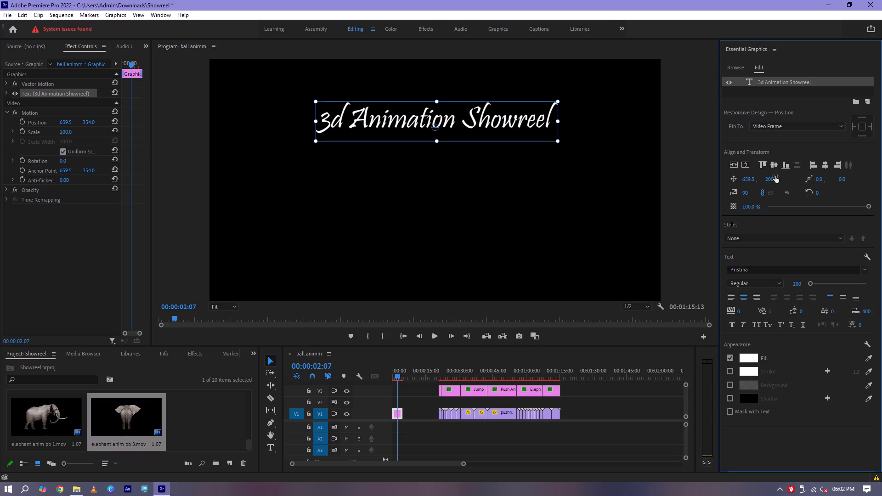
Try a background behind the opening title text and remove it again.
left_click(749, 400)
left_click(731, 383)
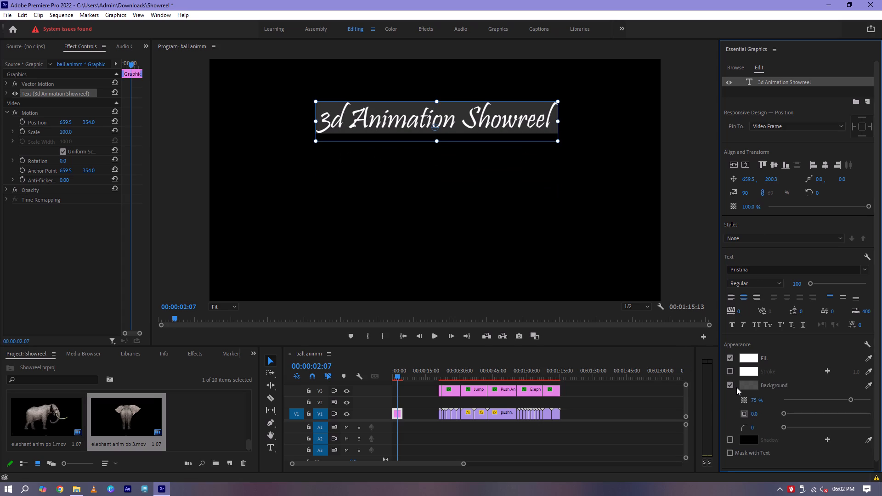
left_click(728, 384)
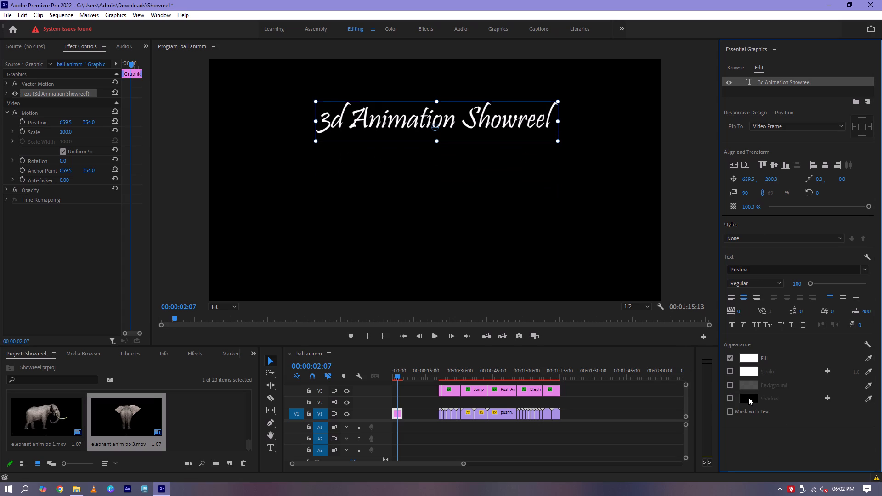
Move the opening title clip from V1 up to V2 and return the playhead to the sequence start.
left_click(426, 388)
left_click(435, 260)
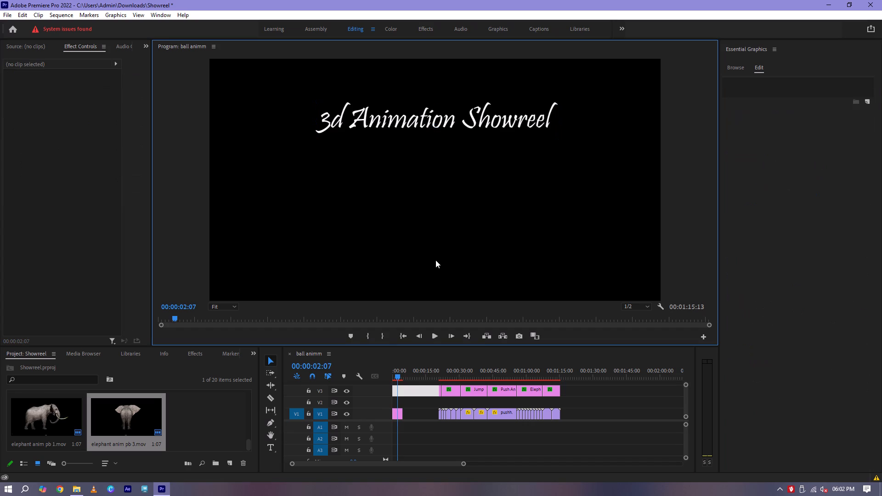
left_click(403, 397)
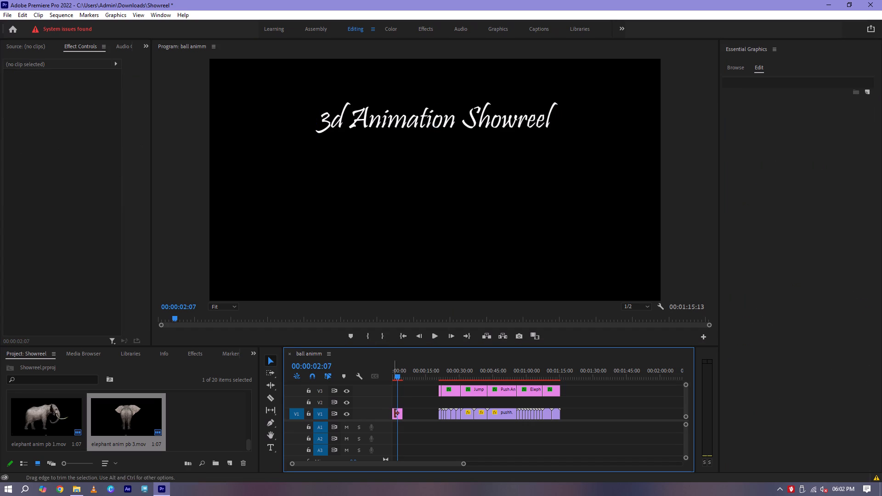
left_click_drag(396, 414, 396, 407)
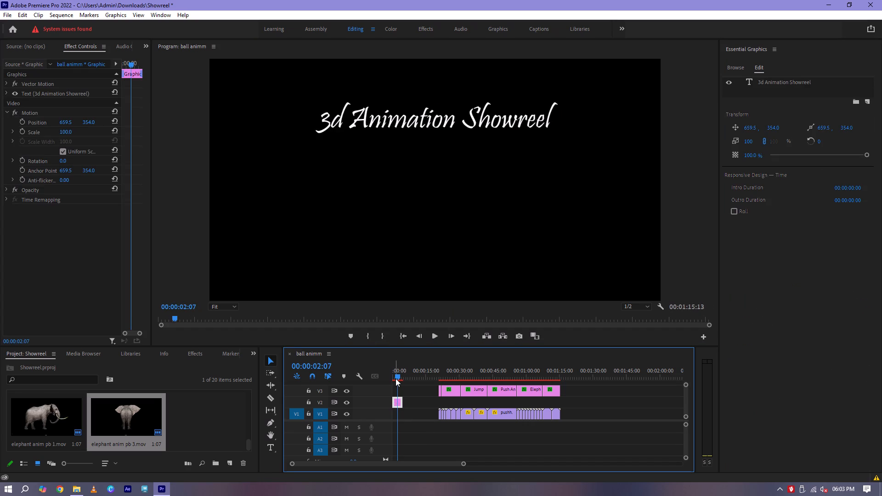
left_click_drag(398, 375, 386, 376)
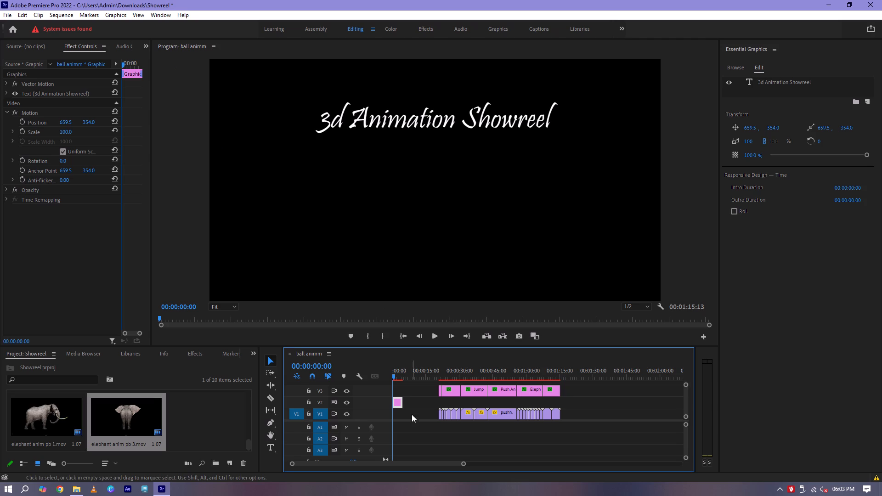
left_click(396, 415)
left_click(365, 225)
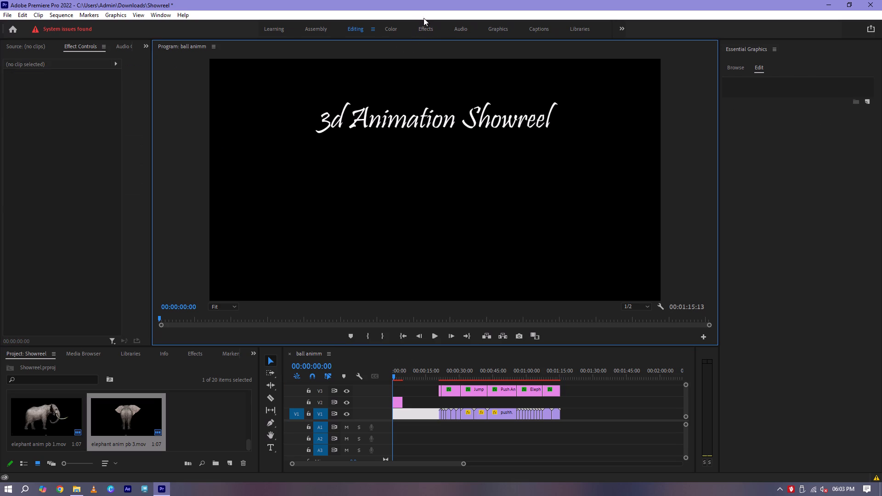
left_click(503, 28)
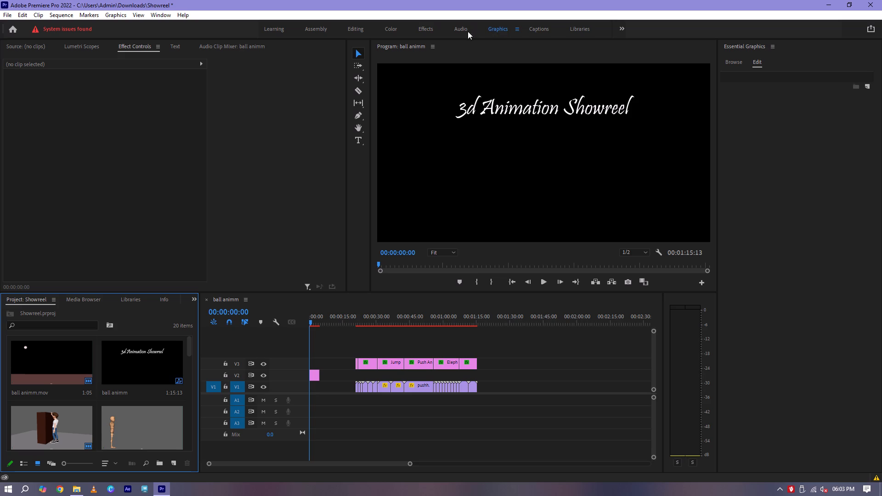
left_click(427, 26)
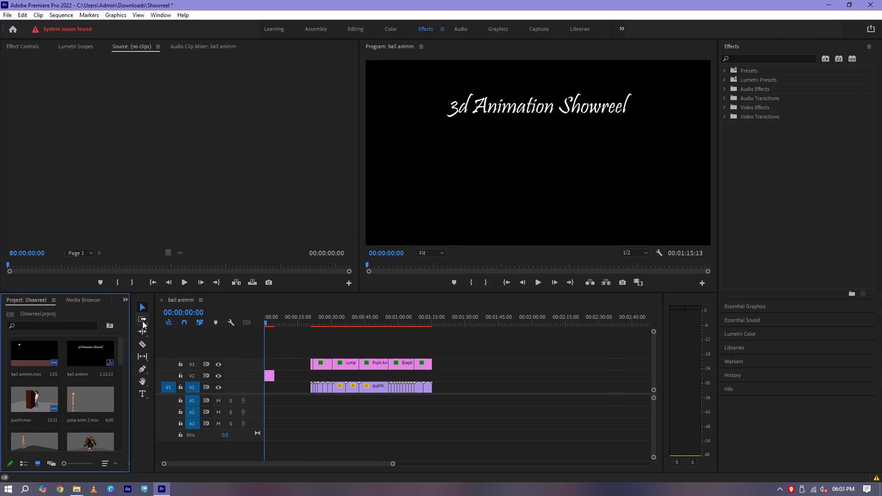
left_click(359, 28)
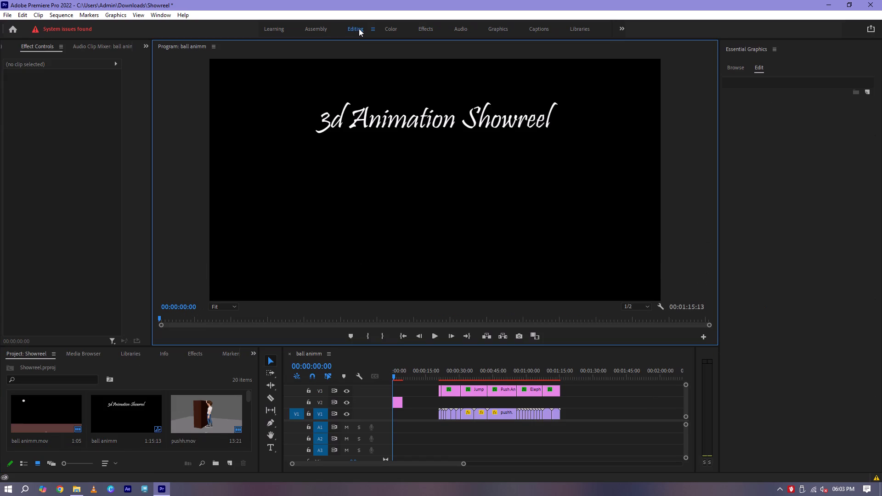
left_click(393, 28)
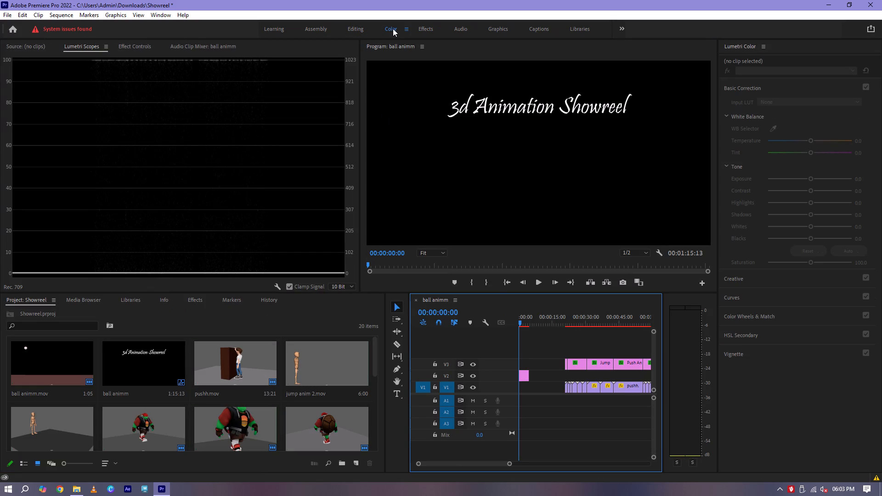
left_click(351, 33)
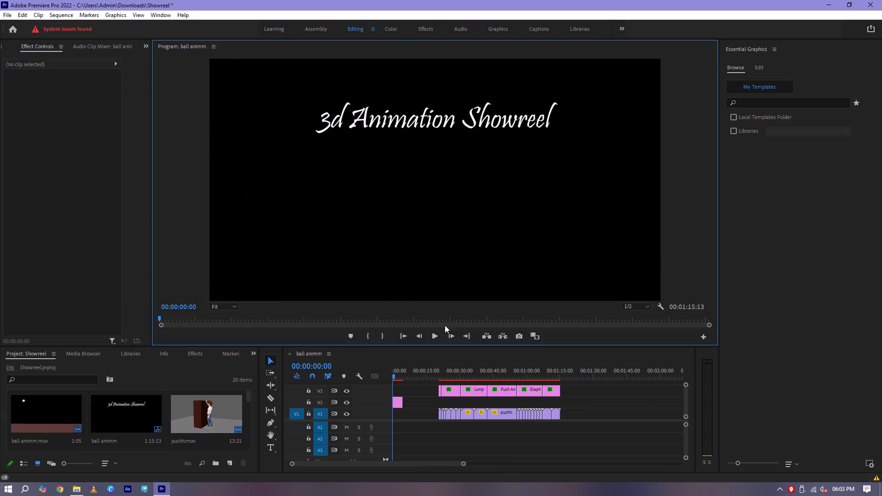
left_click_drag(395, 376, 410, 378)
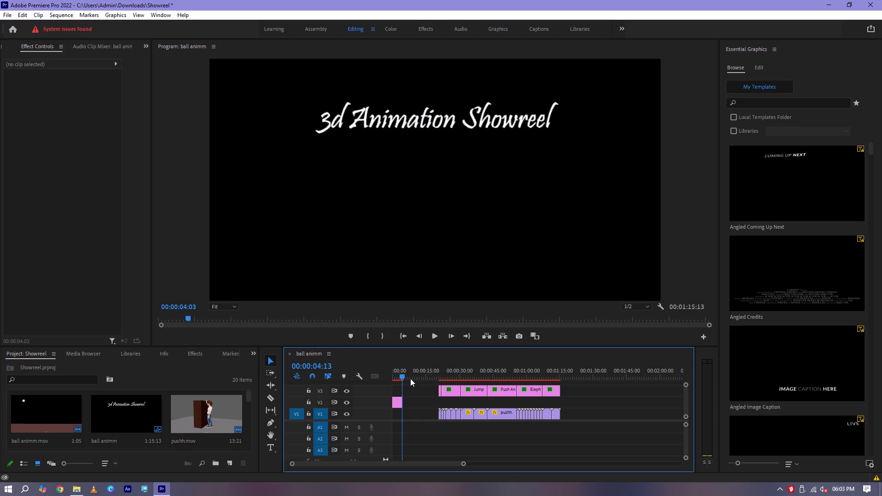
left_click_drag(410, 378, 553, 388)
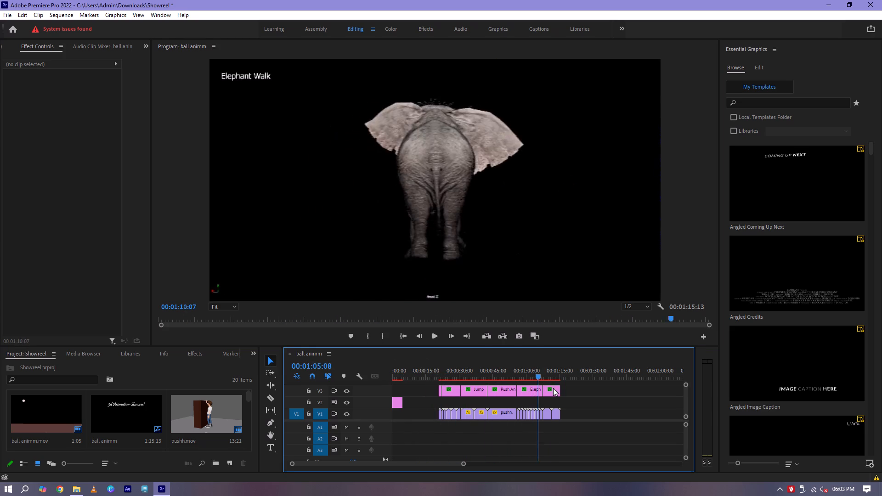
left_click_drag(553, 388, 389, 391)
Lengthen the opening title clip on V2 to about 9 seconds by extending its end.
left_click_drag(401, 408, 411, 408)
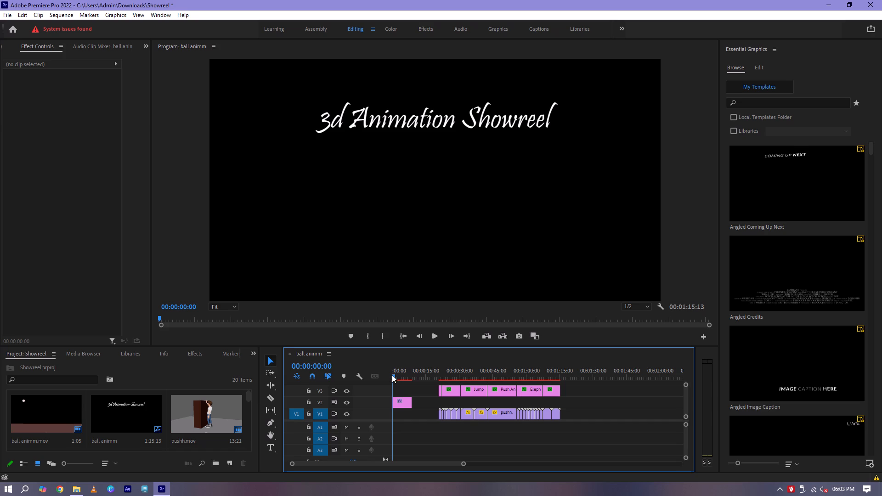
Preview the start of the opening title, select its clip on V2 and return the playhead to the sequence start.
left_click(392, 375)
left_click_drag(395, 378, 390, 379)
key("space")
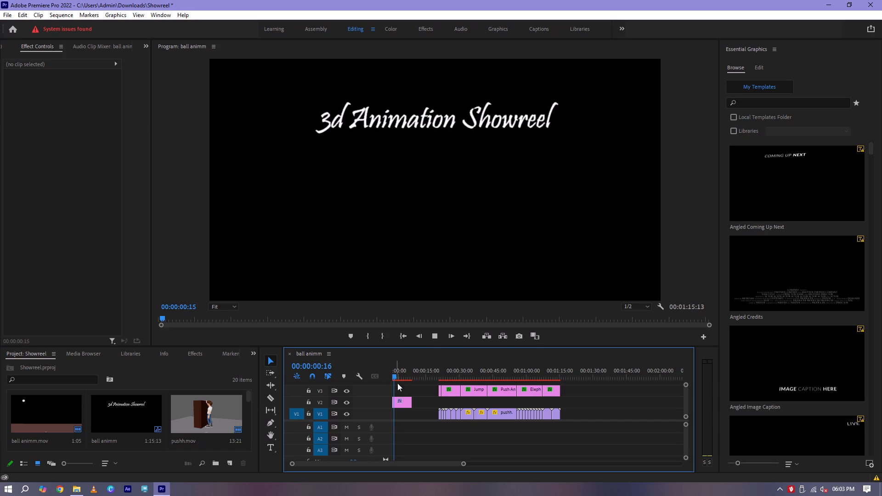
key("space")
left_click(402, 400)
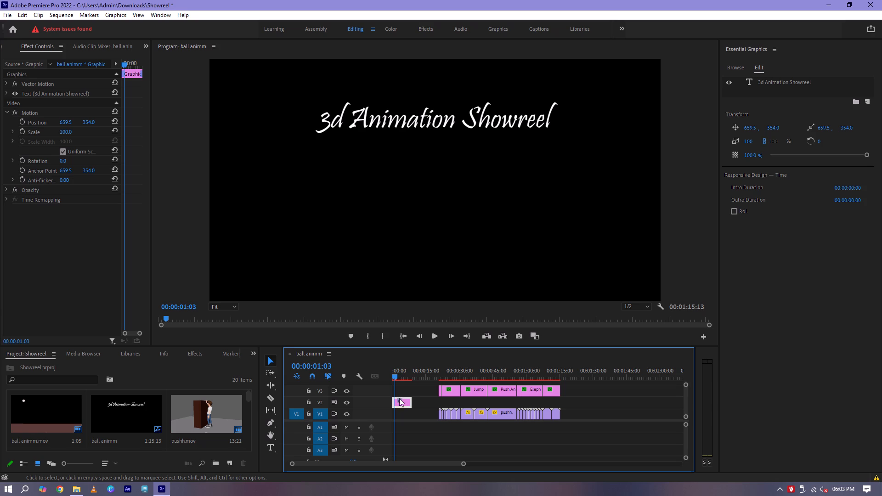
left_click_drag(393, 378, 375, 378)
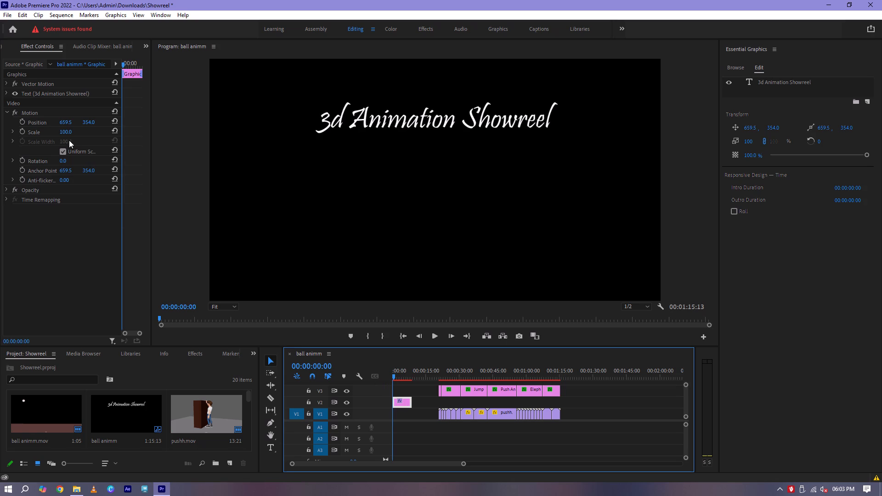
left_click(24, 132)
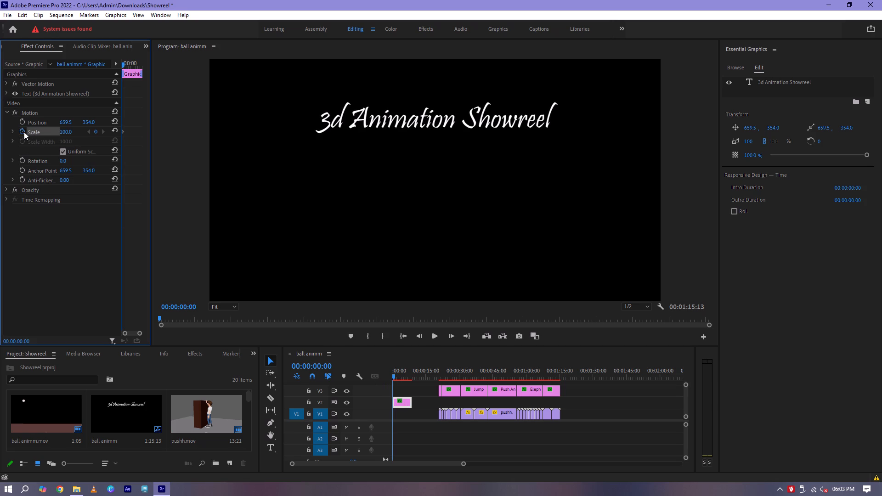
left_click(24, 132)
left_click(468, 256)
Fade in the opening title with opacity keyframes of 0% at the sequence start and 100% at 00:00:00:24.
left_click(6, 188)
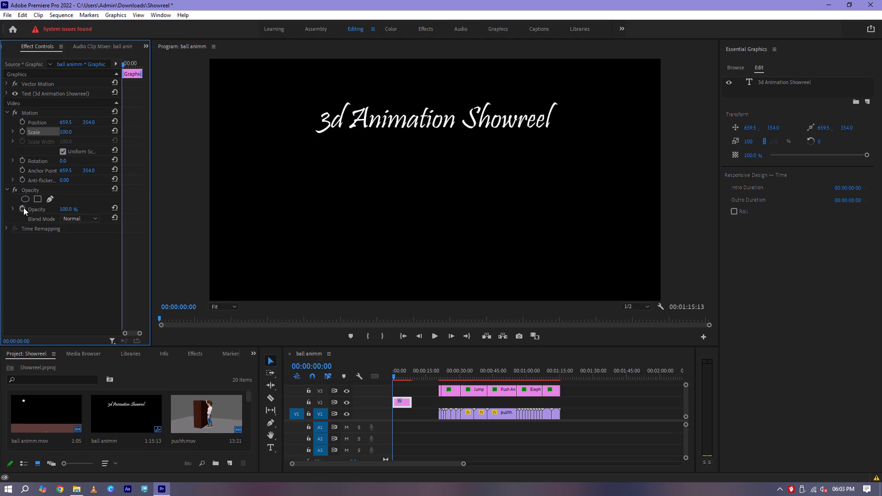
left_click(23, 208)
key("space")
key("space")
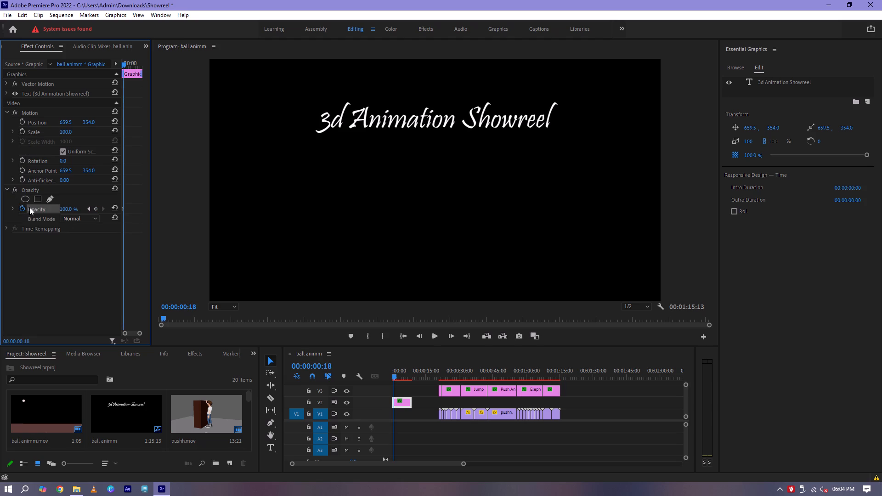
key("space")
key("space")
left_click_drag(64, 210, 89, 214)
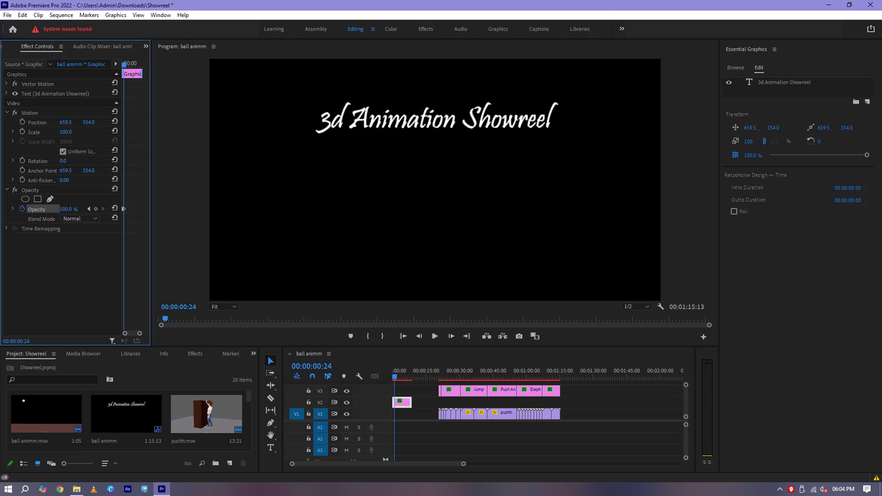
left_click_drag(89, 214, 254, 216)
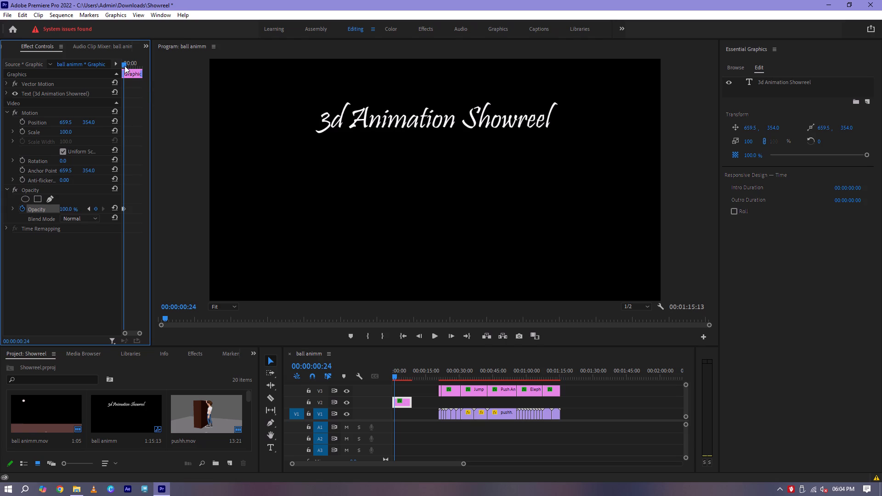
left_click_drag(124, 66, 90, 70)
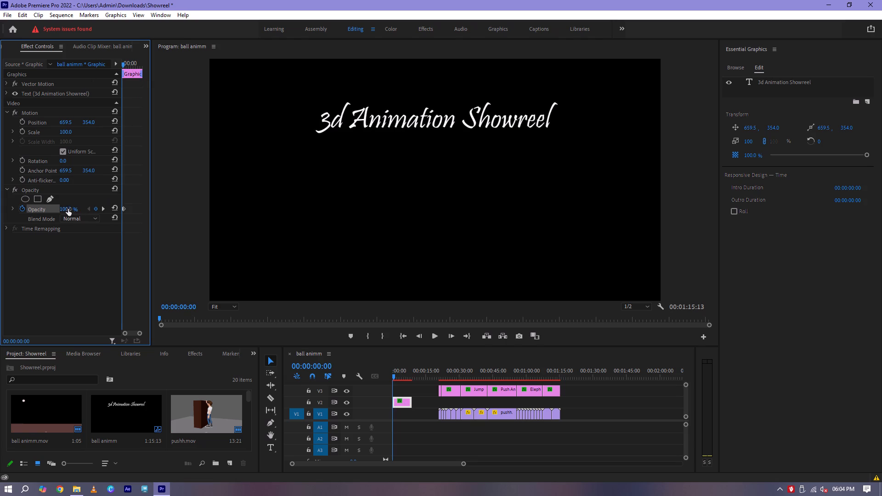
left_click(68, 209)
key("0")
key("Return")
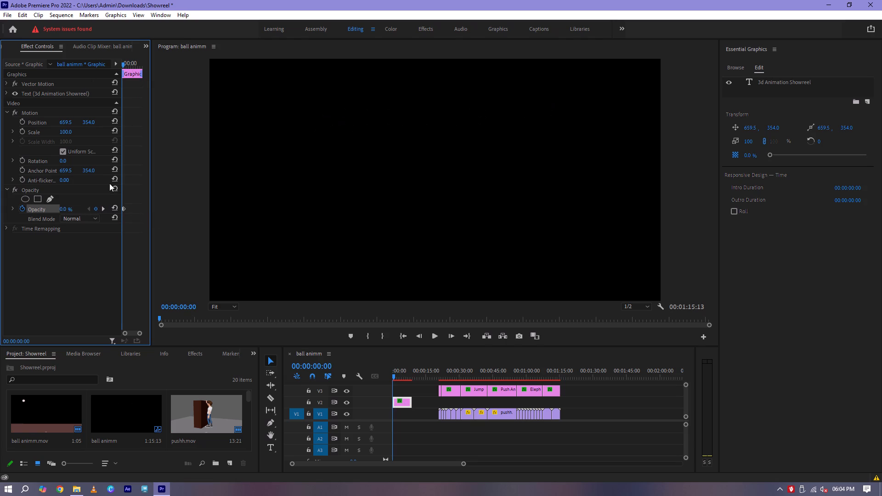
Play the title's fade-in up to 00:00:02:00 and paste a copy of the title clip there on V1.
left_click_drag(124, 64, 115, 66)
key("space")
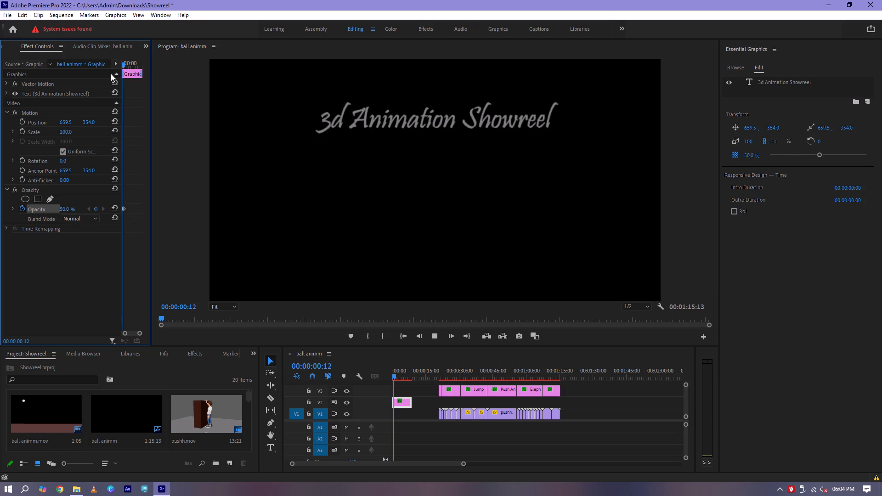
key("space")
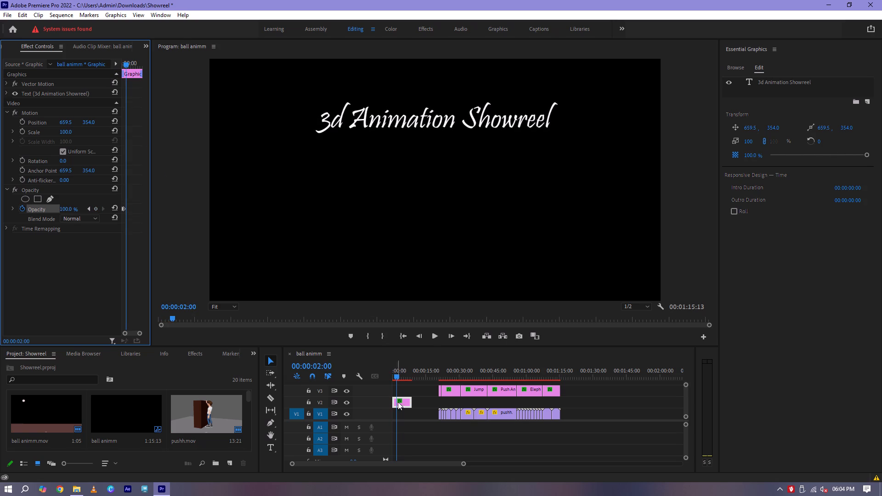
left_click(399, 403)
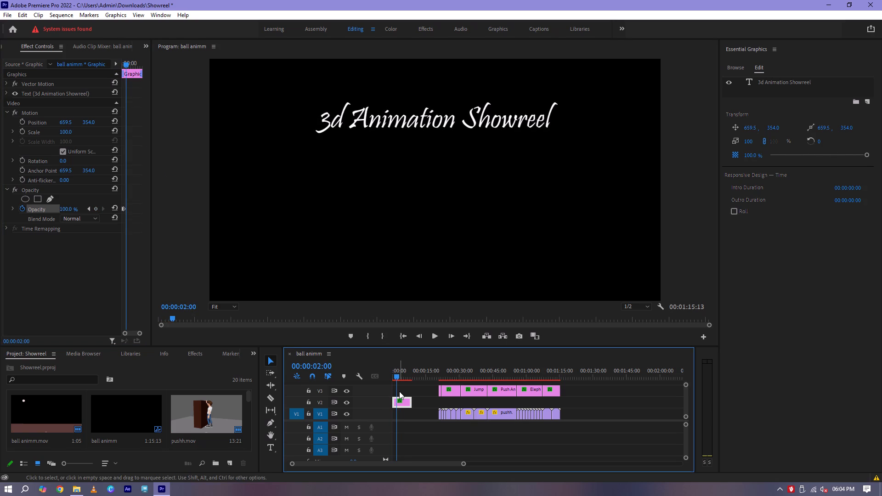
key("ctrl+c")
key("ctrl+v")
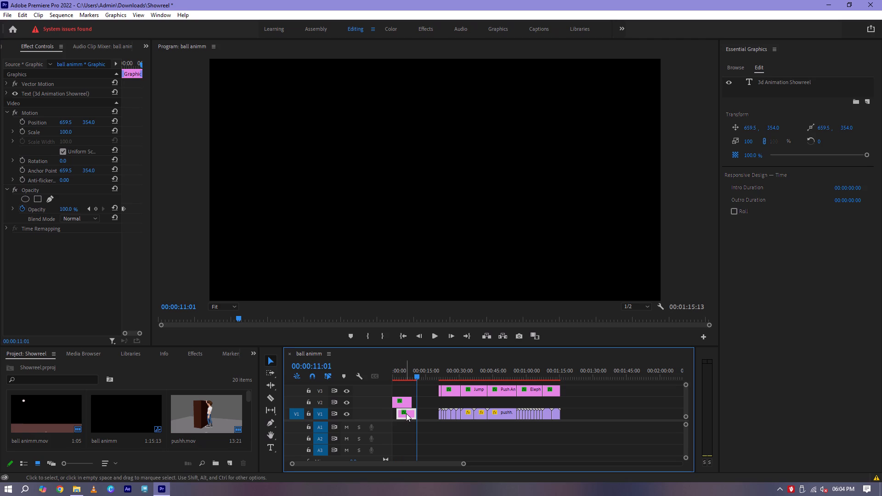
Move the copied title on V1 below the original by setting its vertical position to 460.0.
left_click(406, 376)
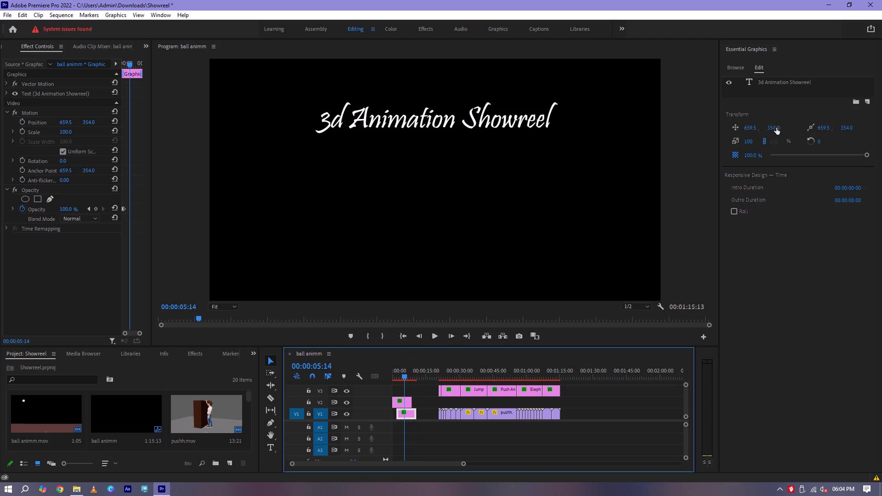
left_click_drag(776, 128, 824, 135)
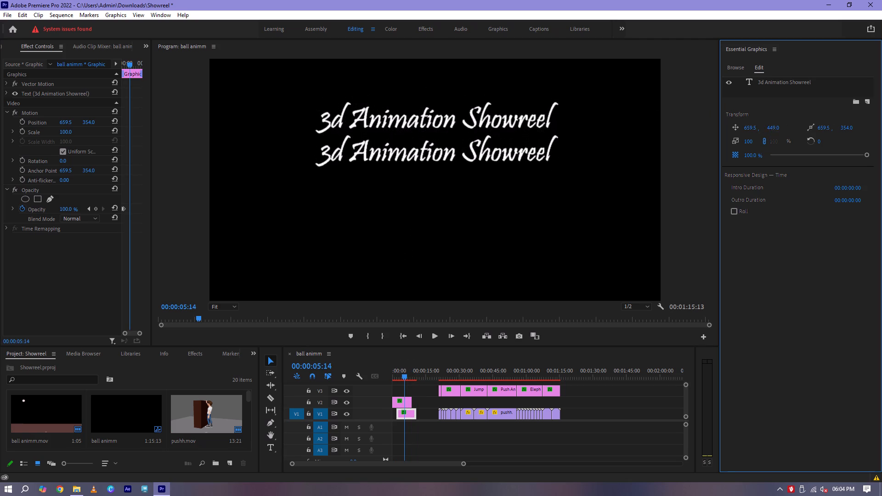
left_click_drag(824, 135, 833, 135)
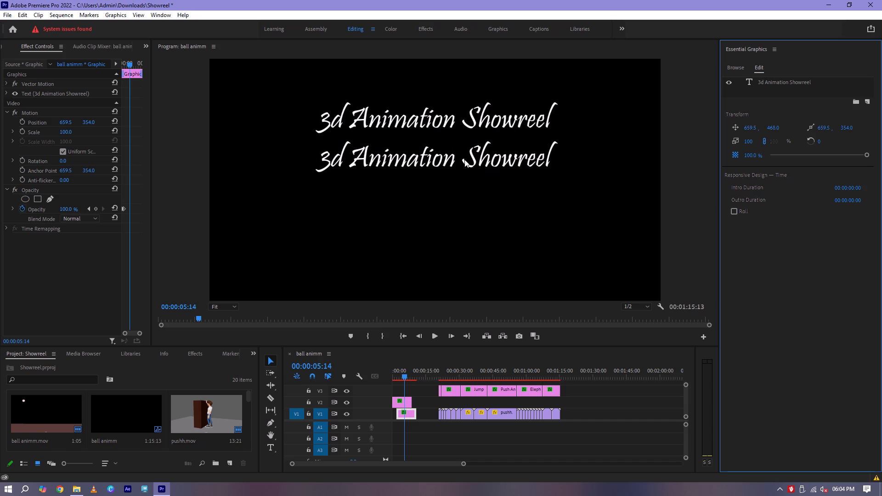
Replace the copied title's text with the animator's full name and move the playhead to 00:00:02:17.
left_click(267, 450)
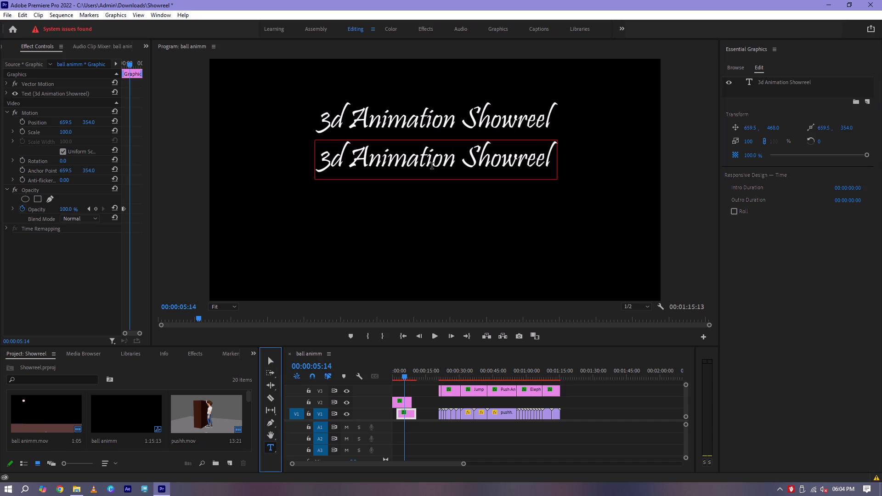
left_click(432, 167)
left_click_drag(551, 159, 294, 159)
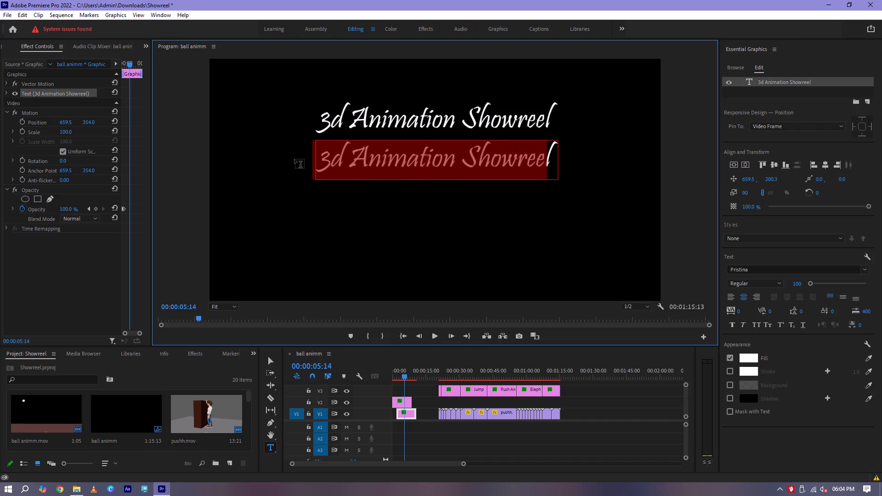
key("shift+t")
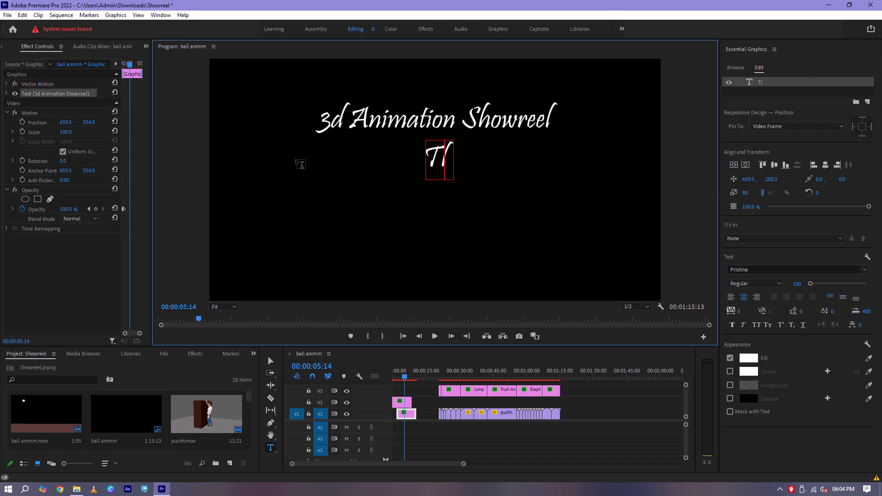
key("a")
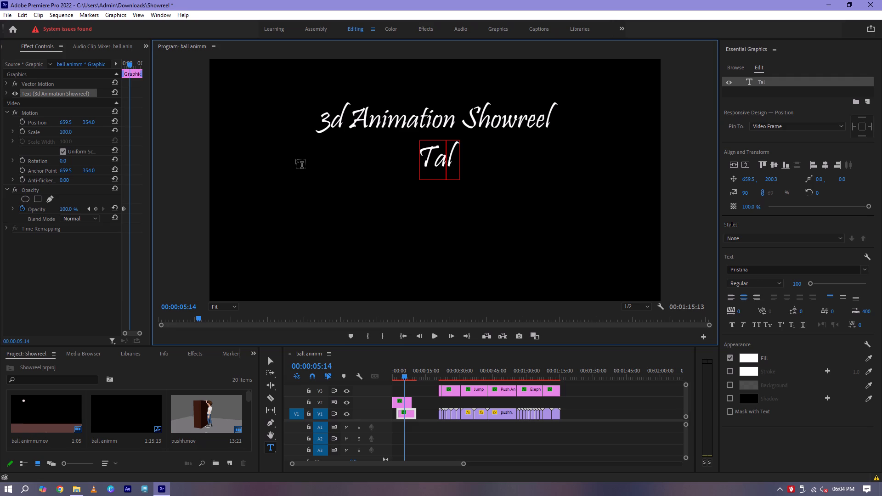
key("Right")
key("BackSpace")
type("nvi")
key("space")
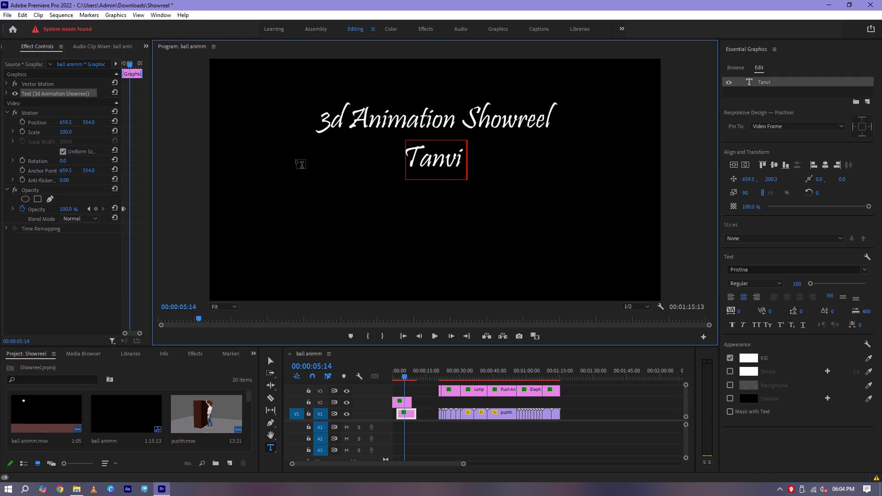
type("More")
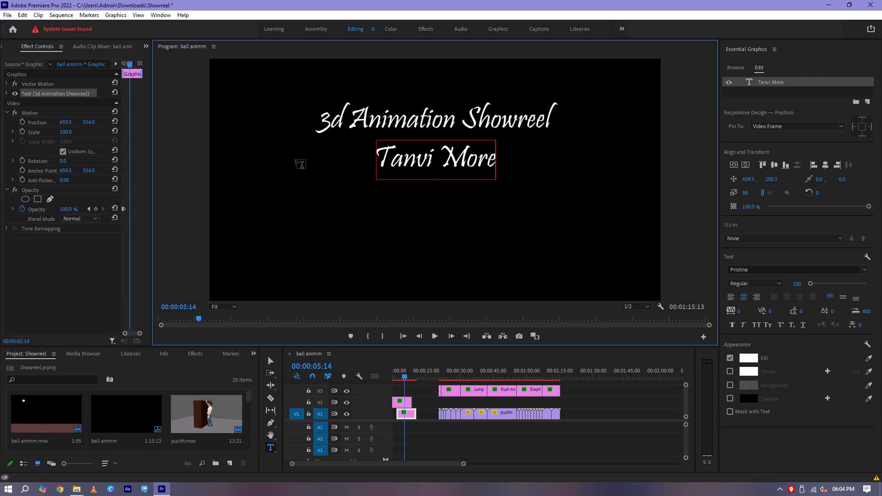
left_click(399, 375)
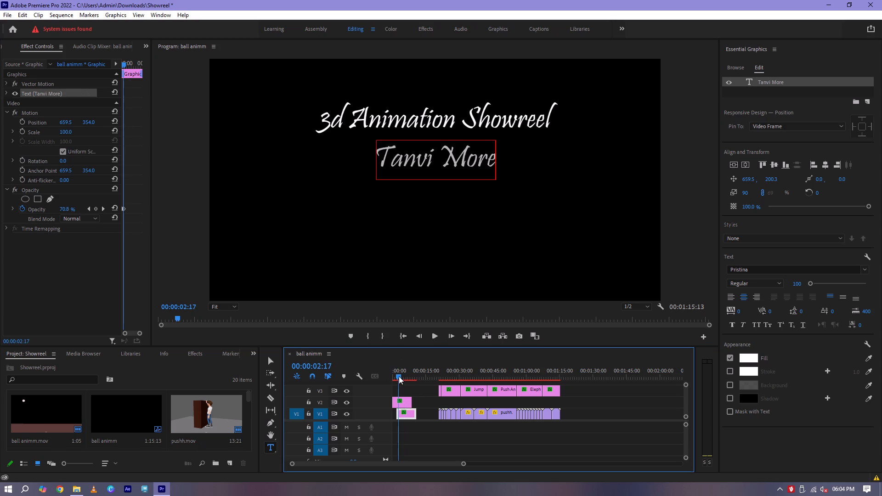
Extend the start of the name clip on V1 back to about 00:00:01:02 and play the titles from the sequence start.
left_click_drag(399, 376, 390, 378)
key("space")
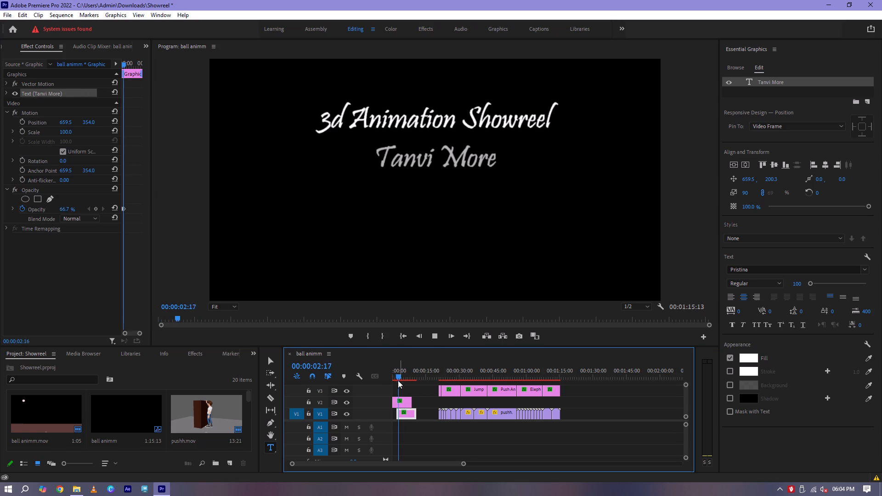
left_click_drag(396, 377, 387, 379)
key("space")
key("space")
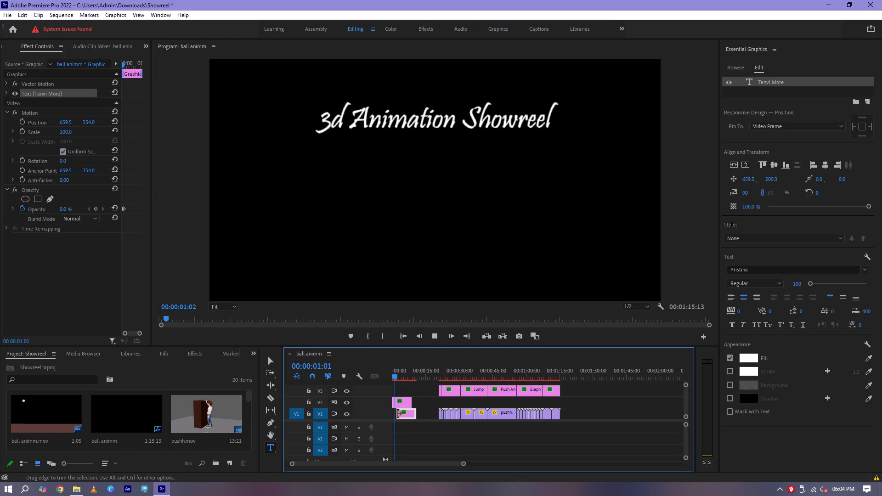
left_click_drag(397, 414, 390, 413)
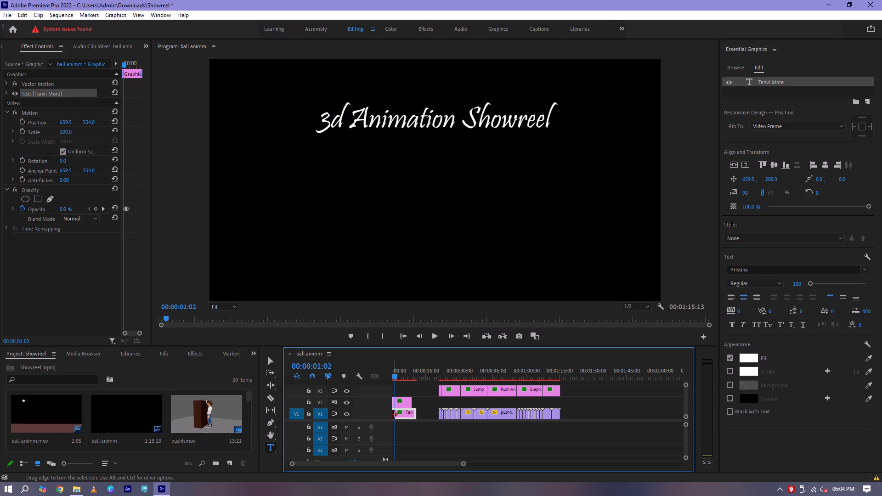
left_click(393, 415)
left_click_drag(395, 376, 387, 378)
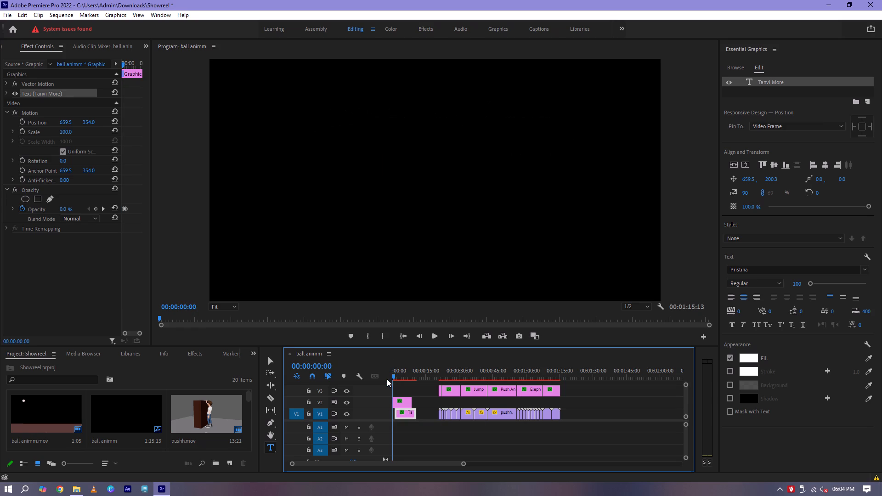
key("space")
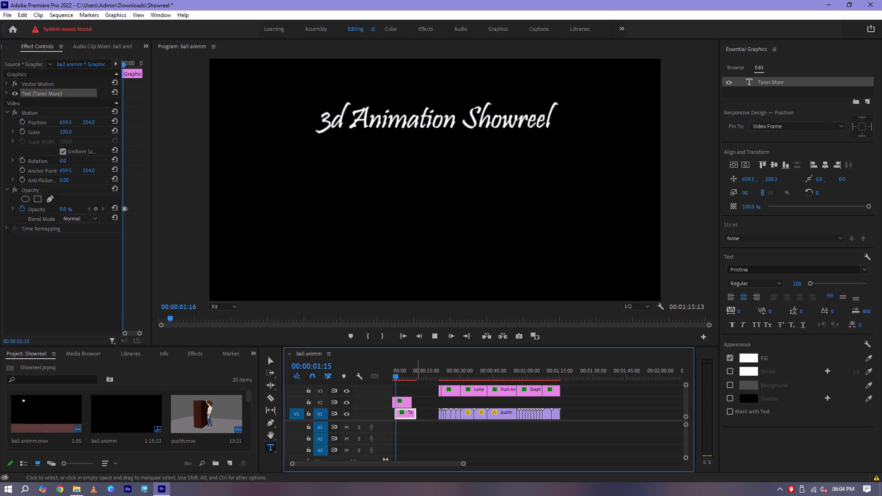
Extend the start of the name clip on V1 further back to about 00:00:00:09 and preview the titles.
left_click_drag(464, 465, 387, 466)
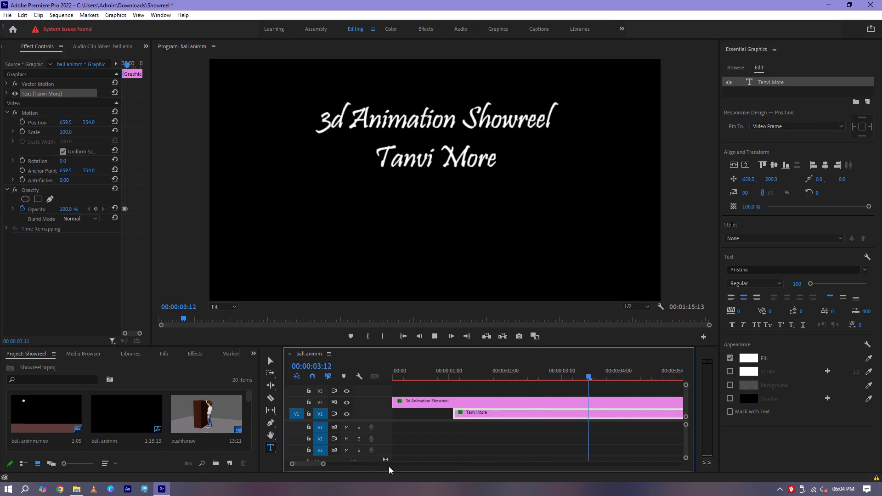
key("space")
left_click_drag(309, 462, 287, 463)
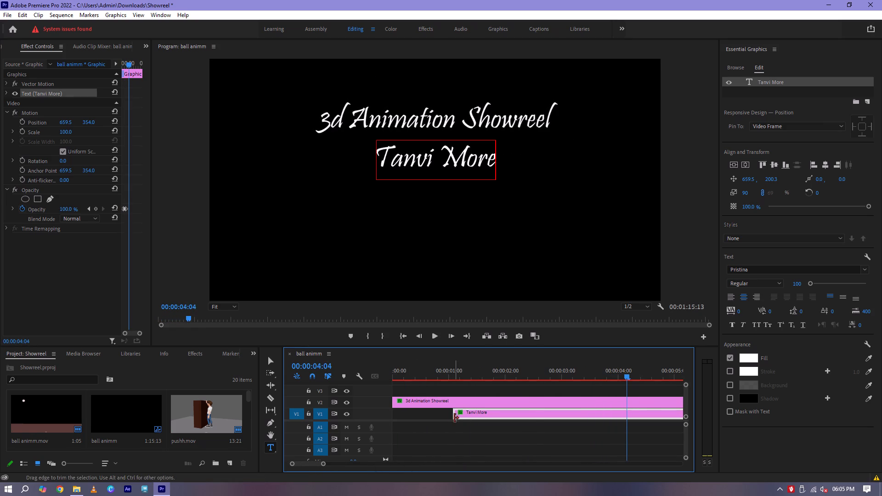
left_click_drag(454, 417, 413, 414)
left_click_drag(395, 372, 378, 377)
key("space")
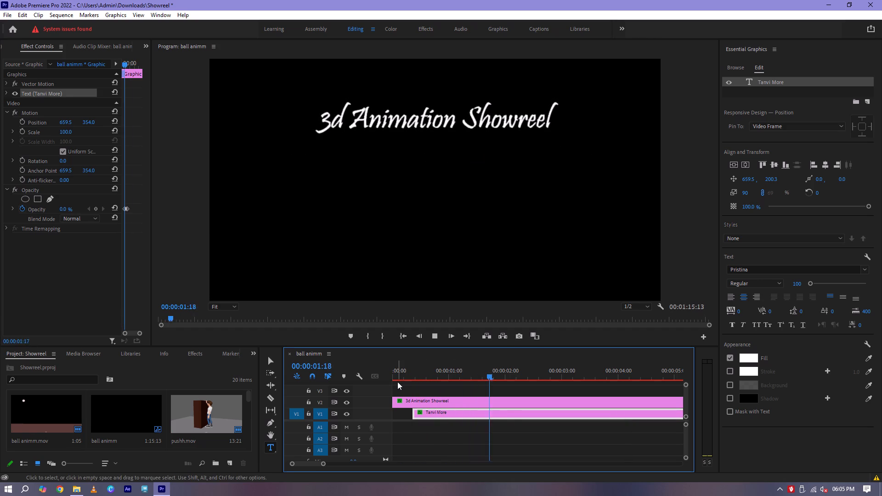
key("space")
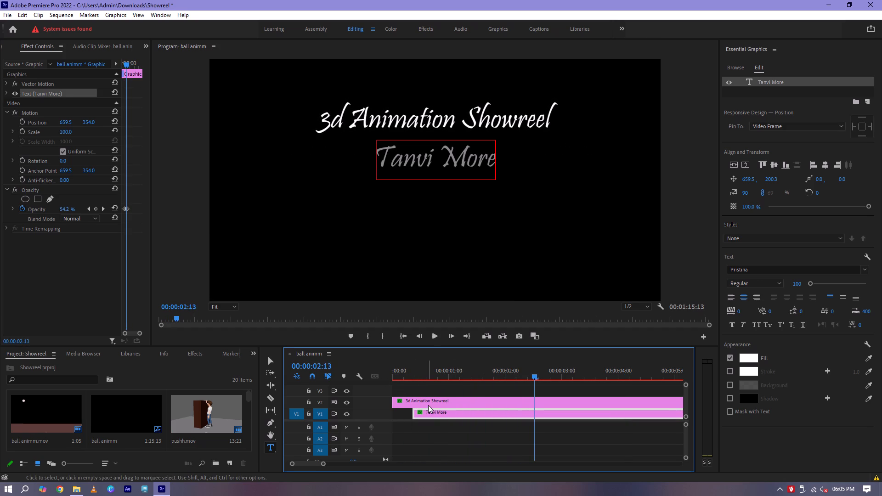
Move the name clip on V1 to the sequence start, aligned with the title clip on V2, and play it back.
left_click_drag(416, 378, 513, 384)
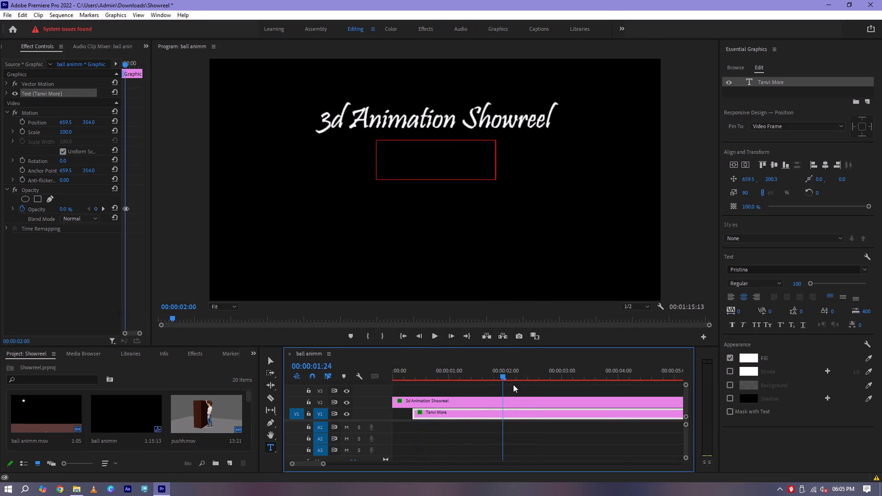
left_click_drag(513, 384, 514, 386)
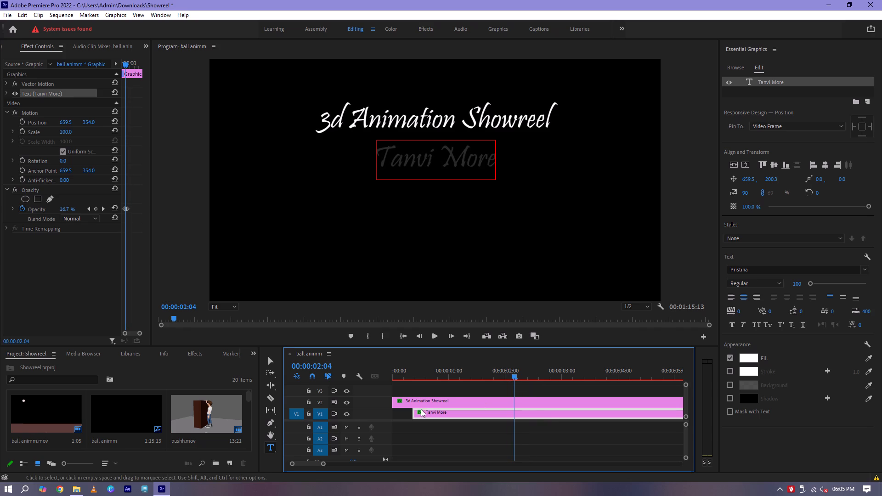
left_click_drag(447, 414, 435, 414)
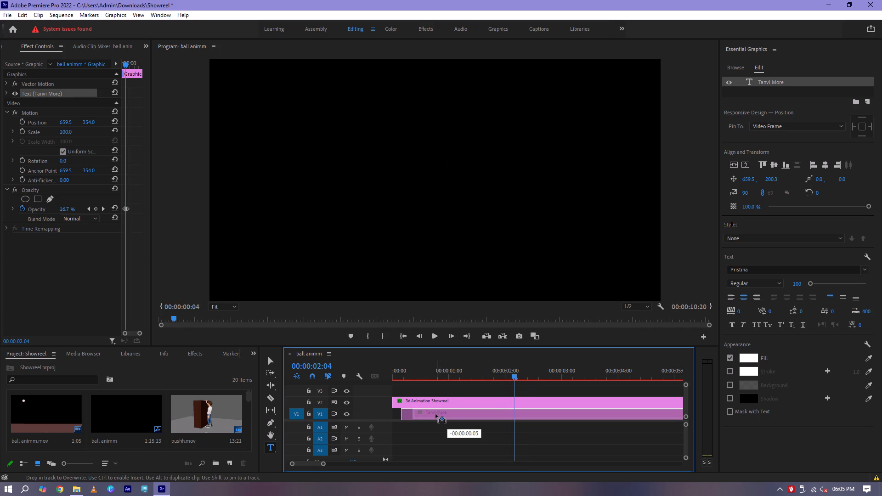
left_click_drag(435, 414, 421, 415)
left_click_drag(399, 378, 373, 379)
key("space")
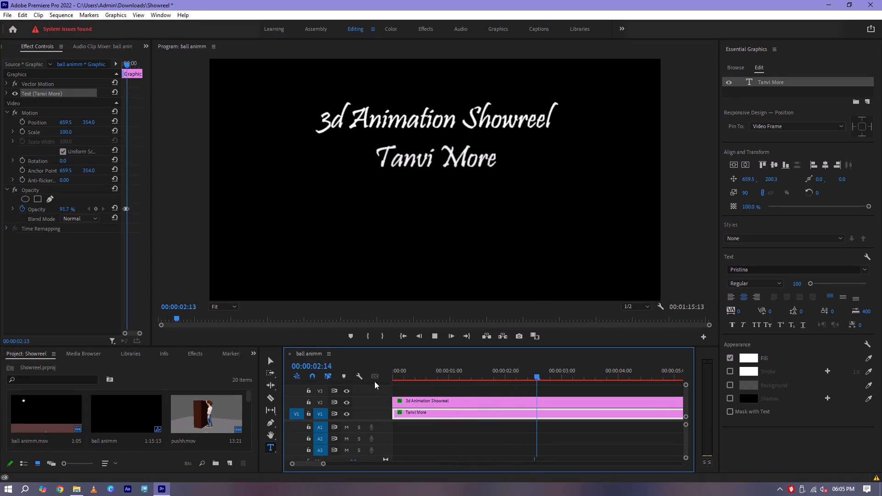
key("space")
Shift both of the name clip's opacity keyframes to the clip's start and preview its fade-in alongside the title.
left_click_drag(125, 202, 130, 208)
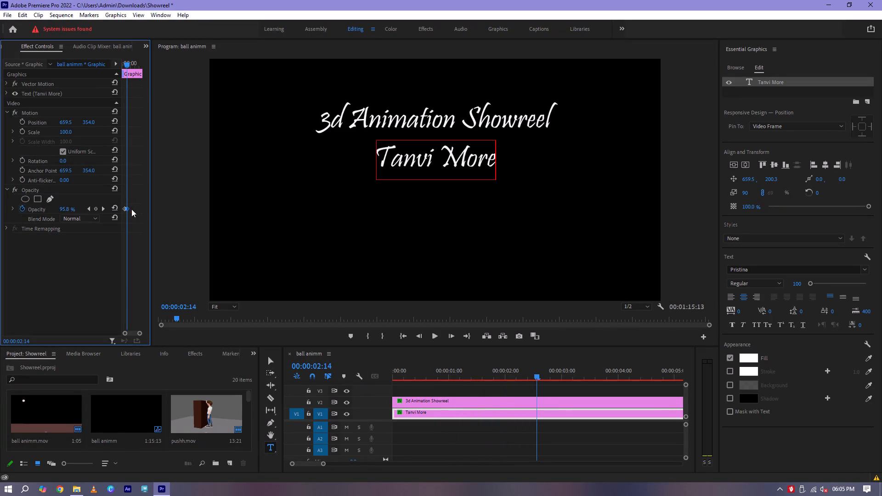
left_click_drag(133, 201, 119, 226)
left_click_drag(127, 209, 119, 210)
left_click_drag(119, 210, 117, 210)
left_click(392, 377)
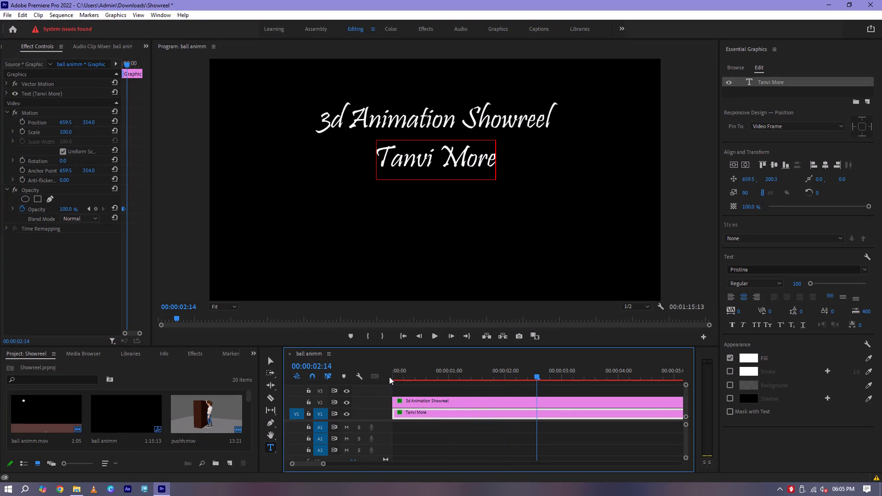
left_click(393, 377)
key("space")
key("space")
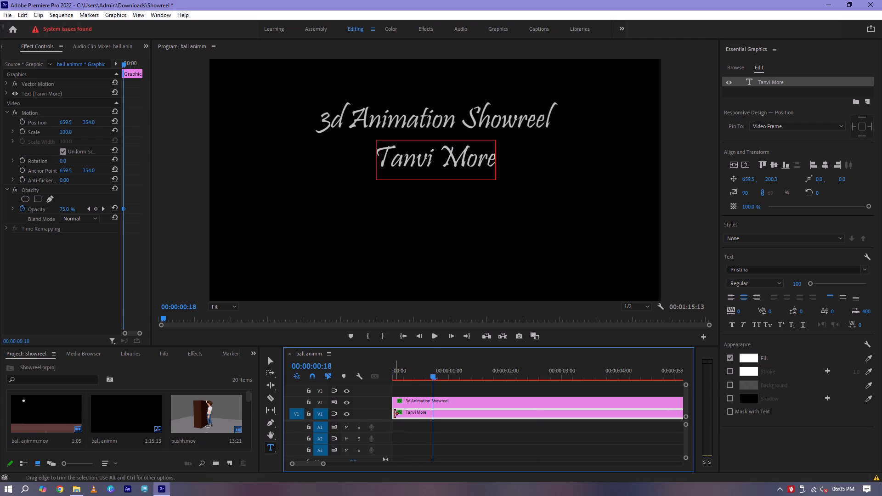
left_click(395, 378)
key("space")
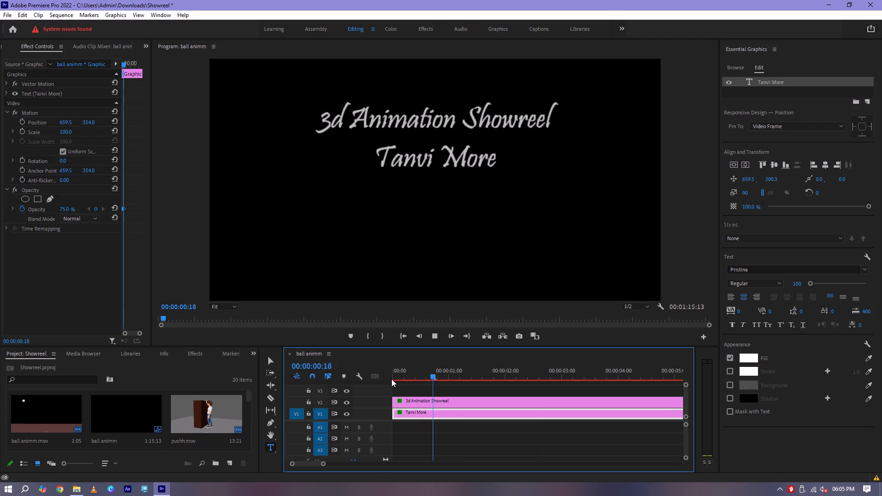
key("space")
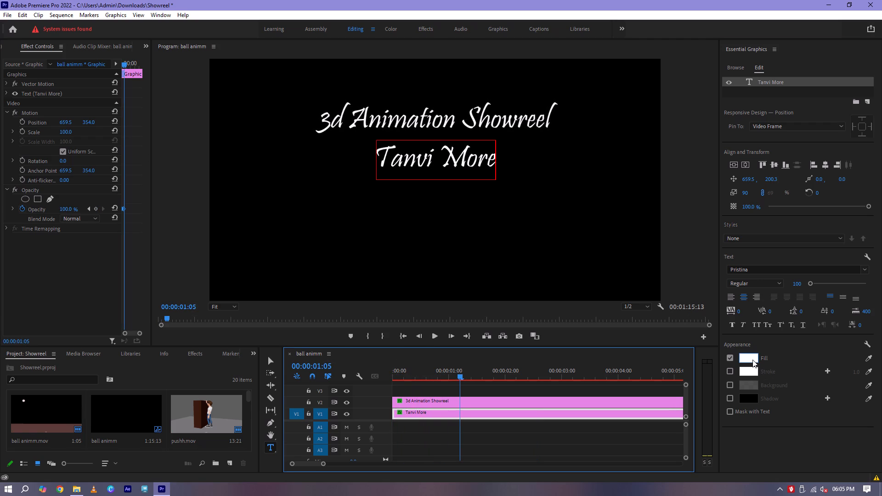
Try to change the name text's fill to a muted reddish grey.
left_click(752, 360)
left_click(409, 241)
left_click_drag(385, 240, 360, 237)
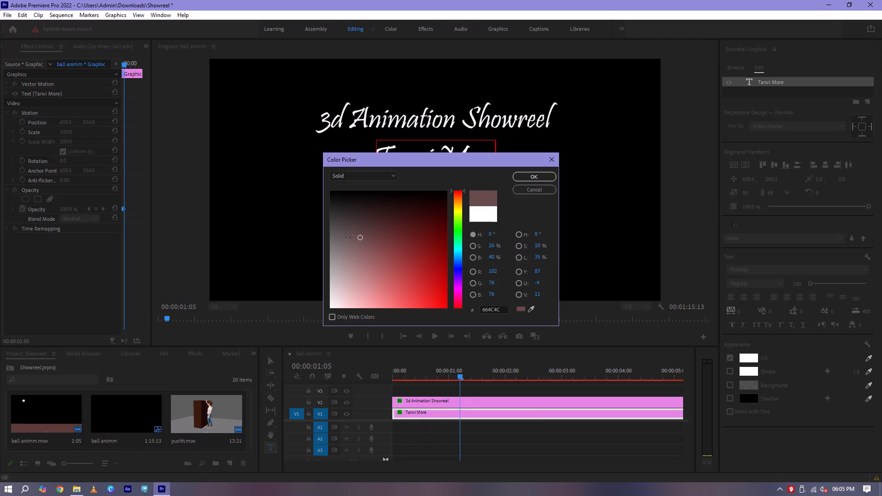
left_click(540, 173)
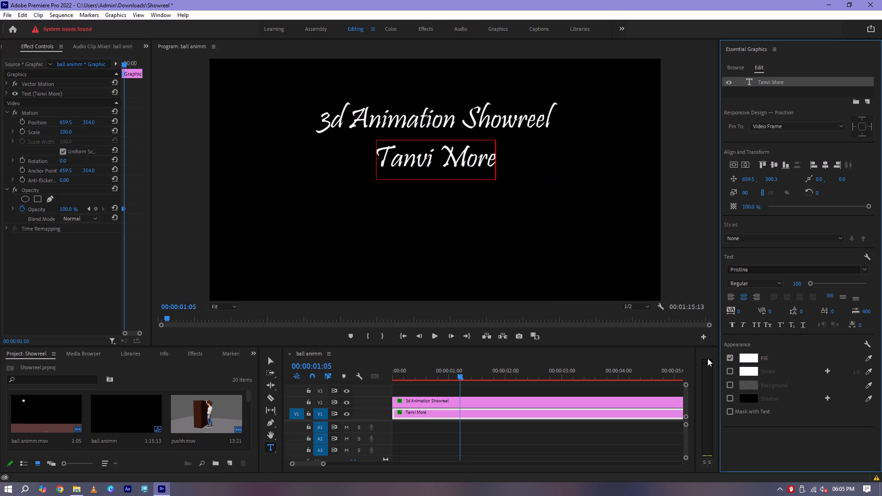
With the Selection tool active, set the name text's fill to light purple D6B7F9 and preview the opening.
left_click(418, 413)
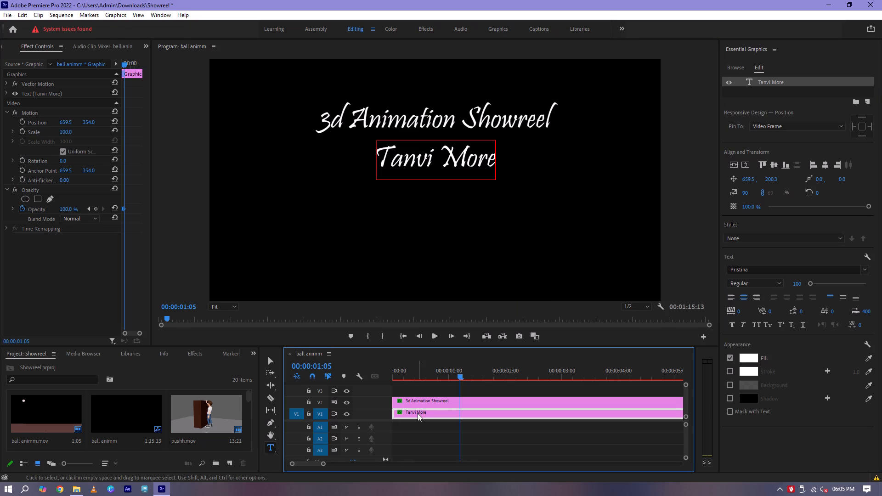
left_click(267, 365)
left_click(748, 360)
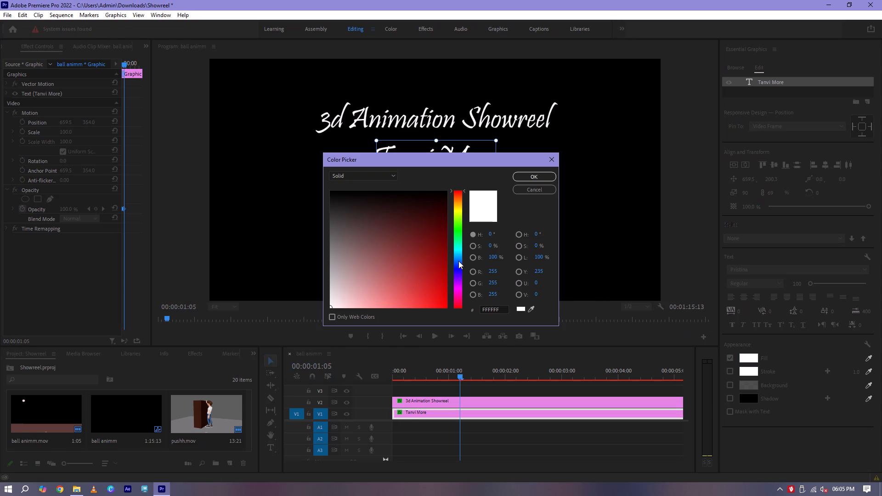
left_click(457, 259)
left_click(457, 285)
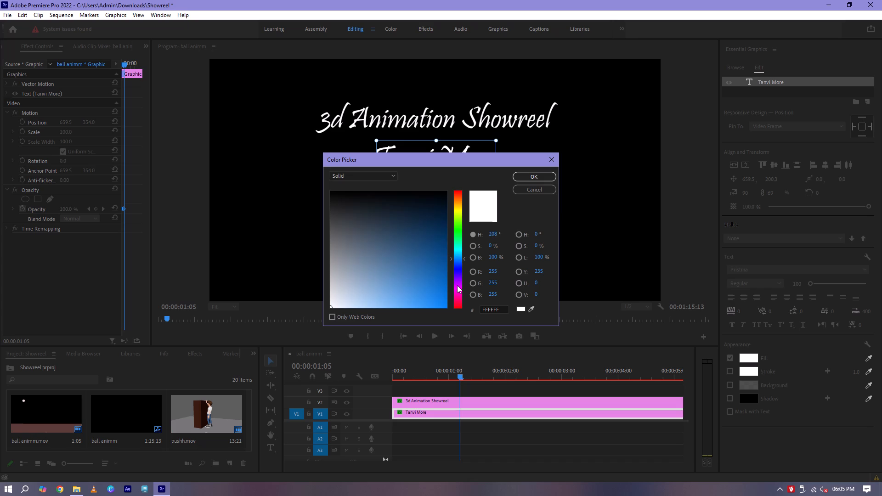
left_click(459, 278)
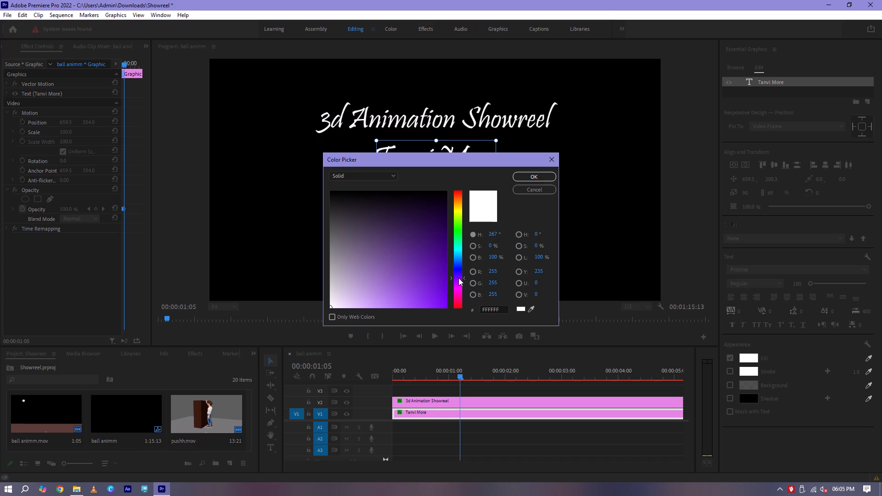
left_click(381, 235)
left_click_drag(366, 227, 365, 227)
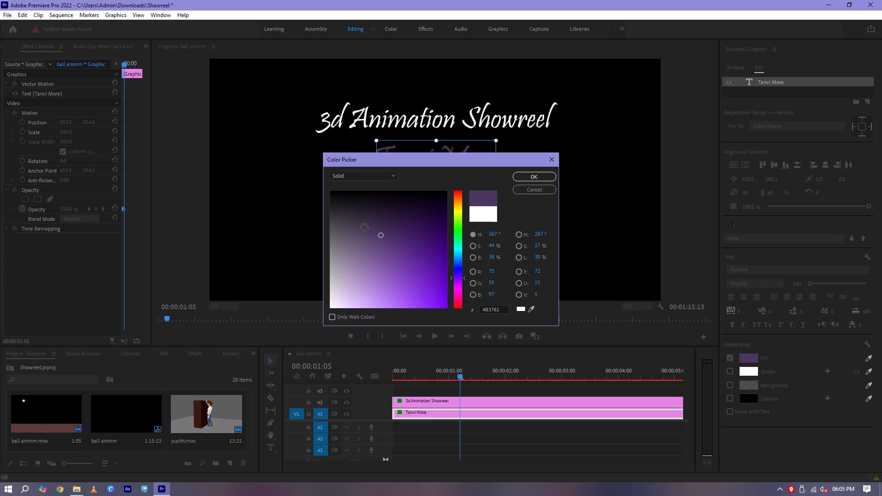
left_click_drag(365, 227, 350, 291)
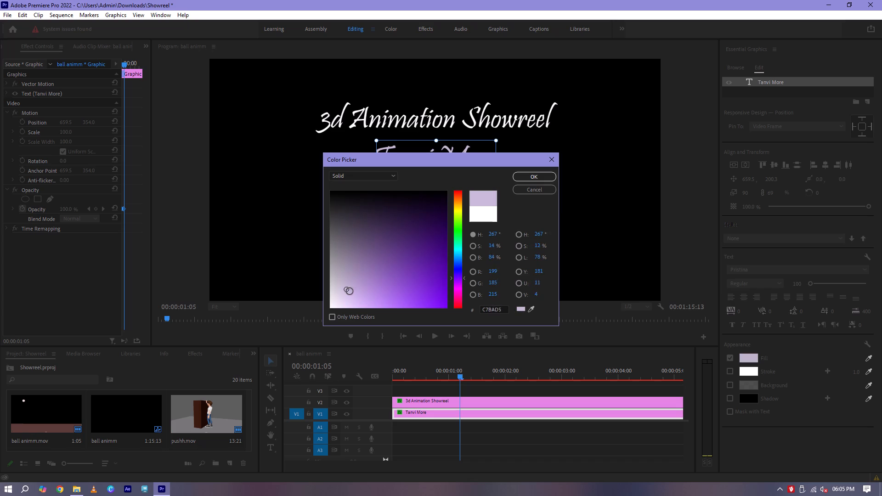
left_click_drag(350, 291, 361, 305)
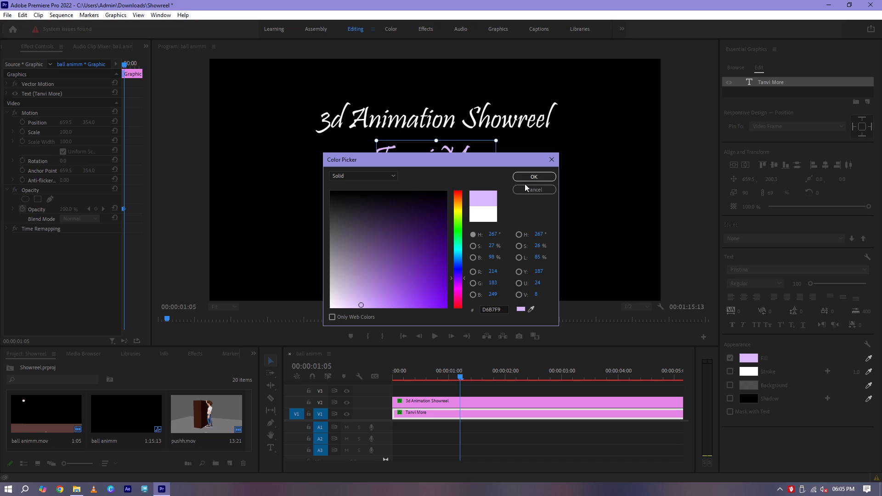
left_click(524, 180)
left_click_drag(403, 377, 328, 377)
key("space")
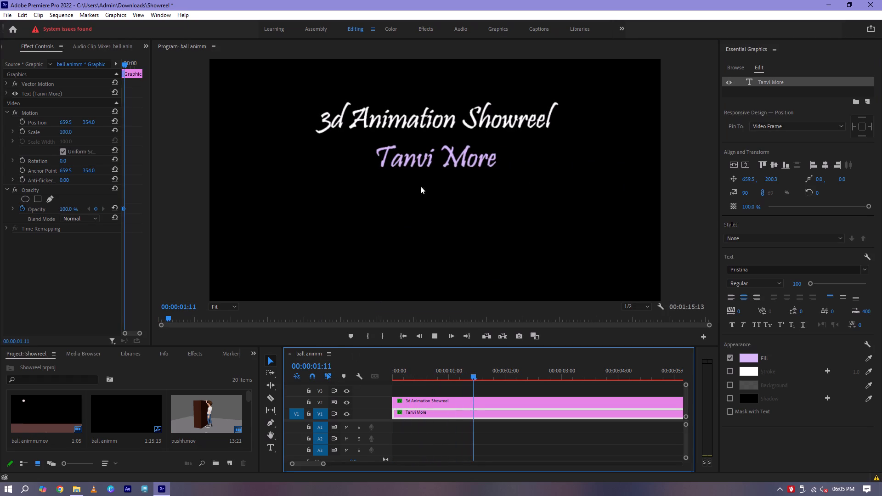
key("space")
Change the font of the "3d Animation Showreel" title to Copperplate Gothic Light.
left_click(443, 124)
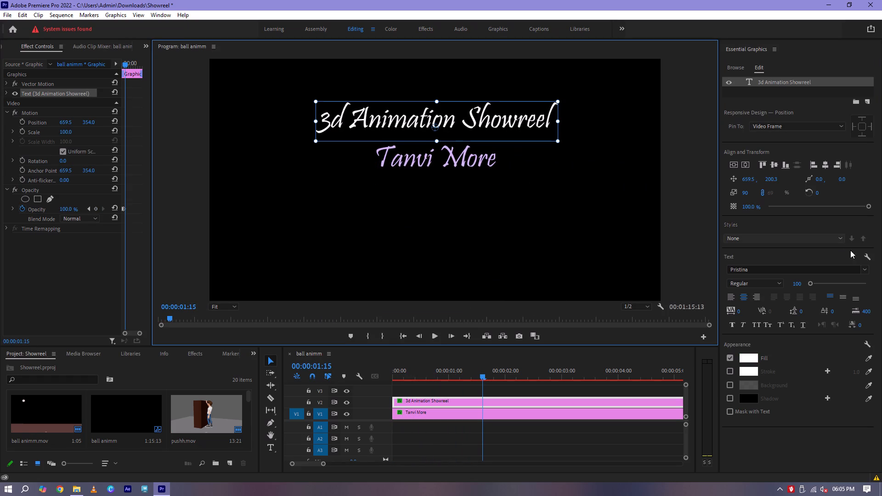
left_click(862, 267)
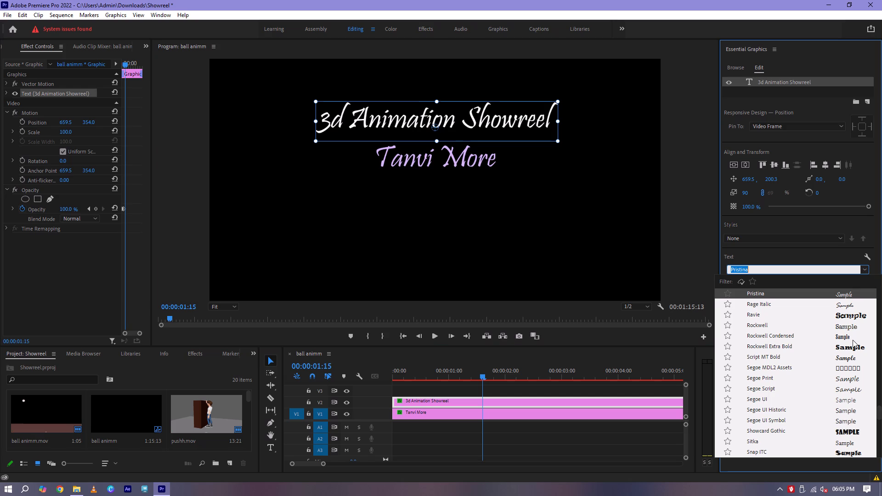
scroll(846, 383, "up", 16)
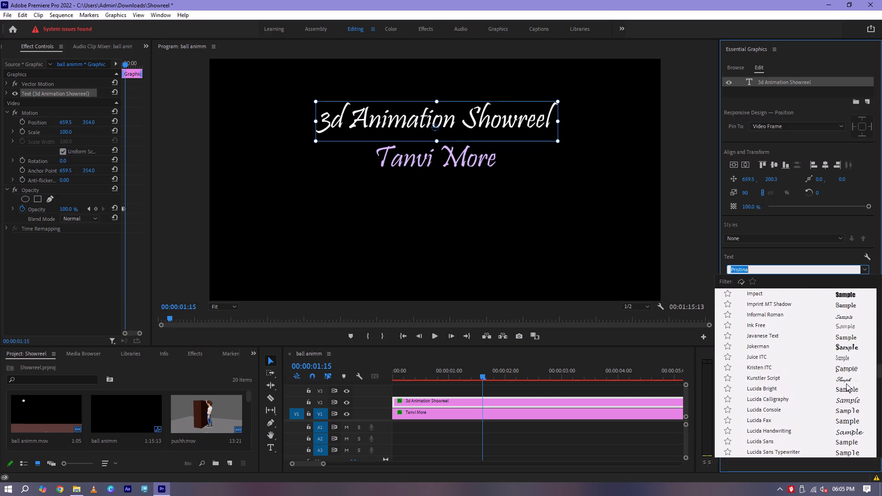
scroll(846, 383, "up", 11)
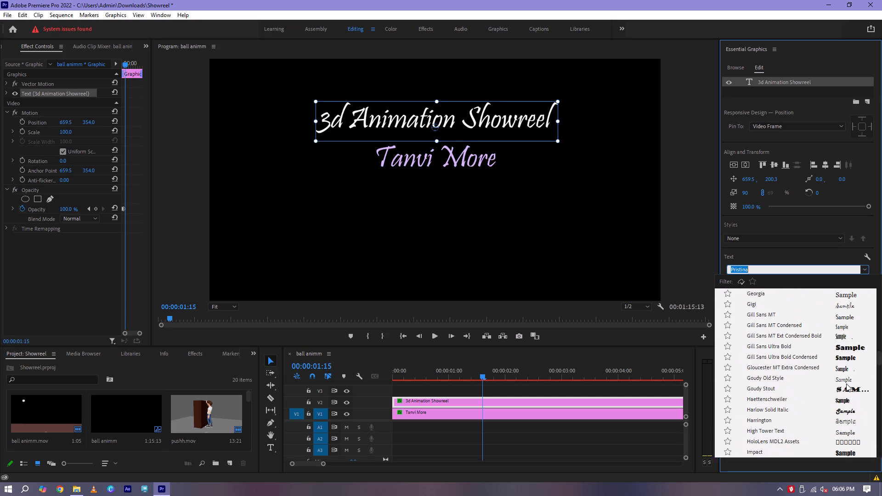
scroll(848, 380, "up", 5)
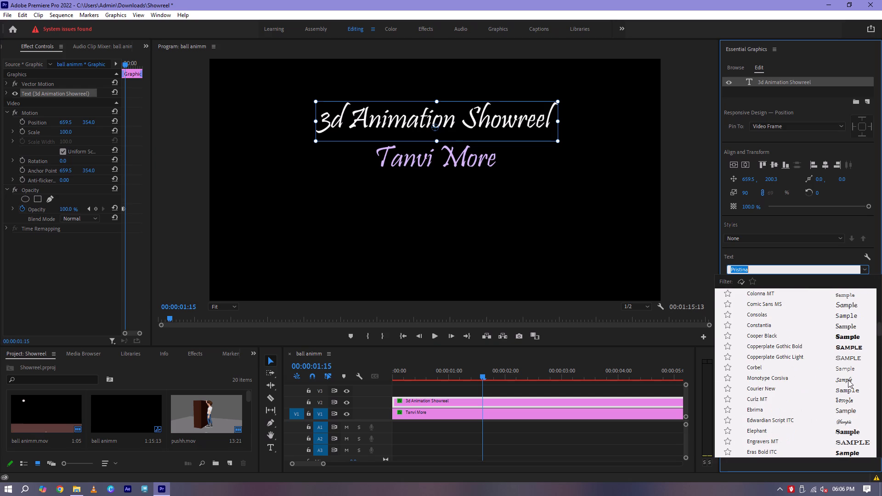
left_click(853, 357)
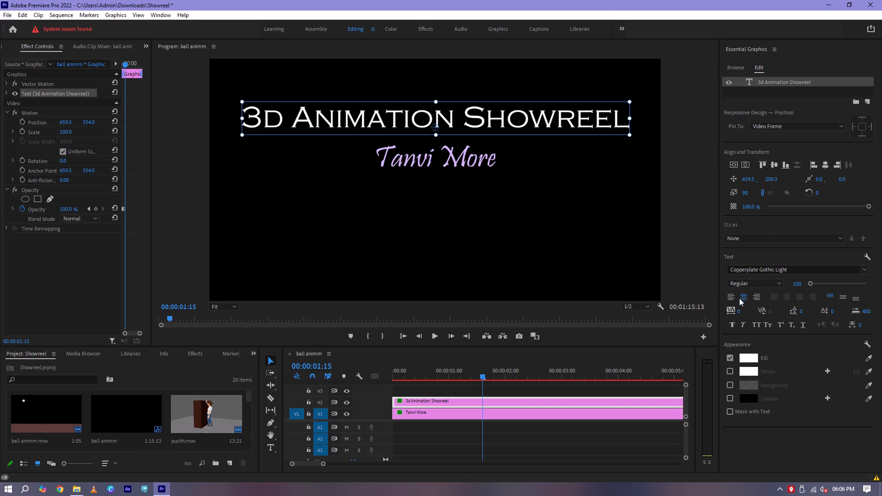
Reduce the scale of the "3d Animation Showreel" title to 61 and preview the opening with the name text.
left_click_drag(744, 194, 725, 194)
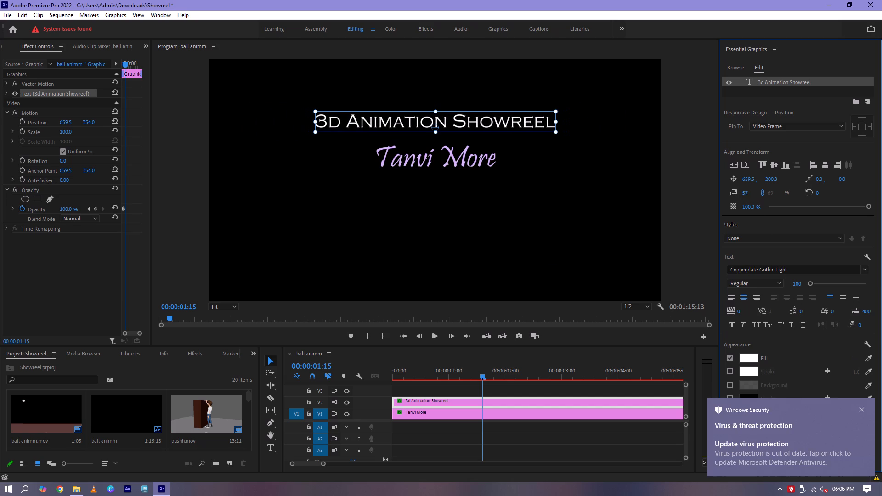
left_click_drag(725, 194, 728, 194)
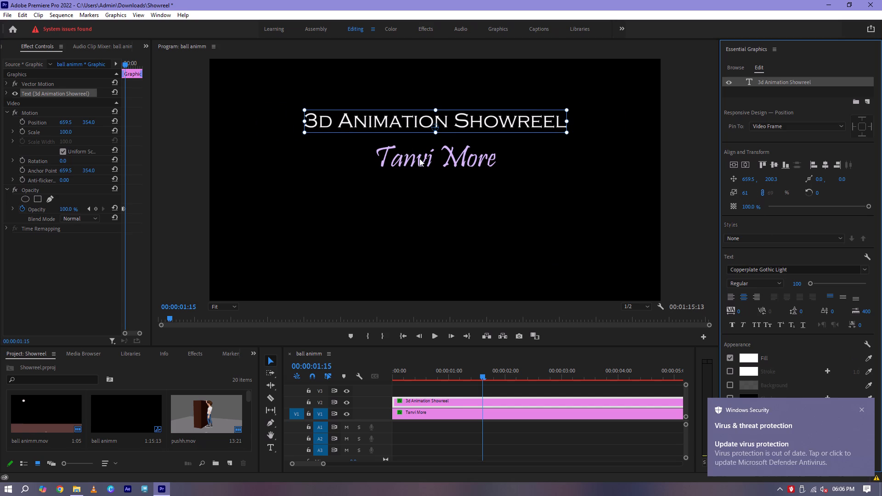
left_click(419, 158)
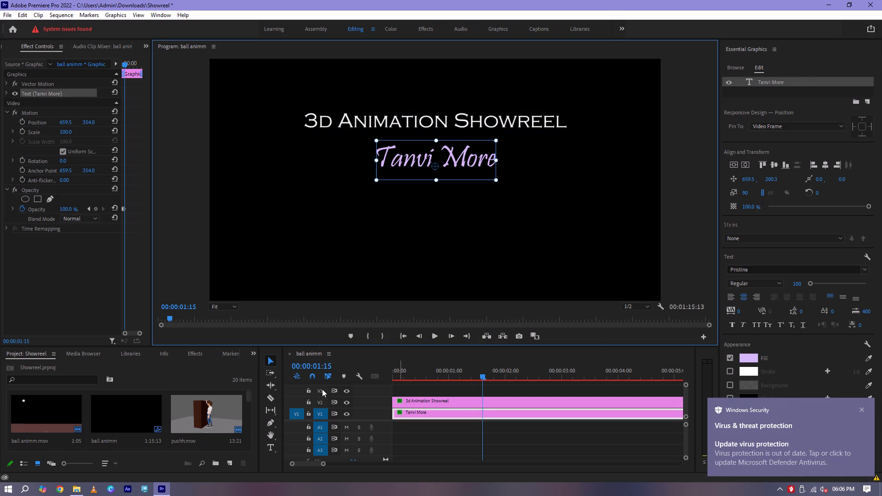
left_click_drag(395, 373, 384, 374)
key("space")
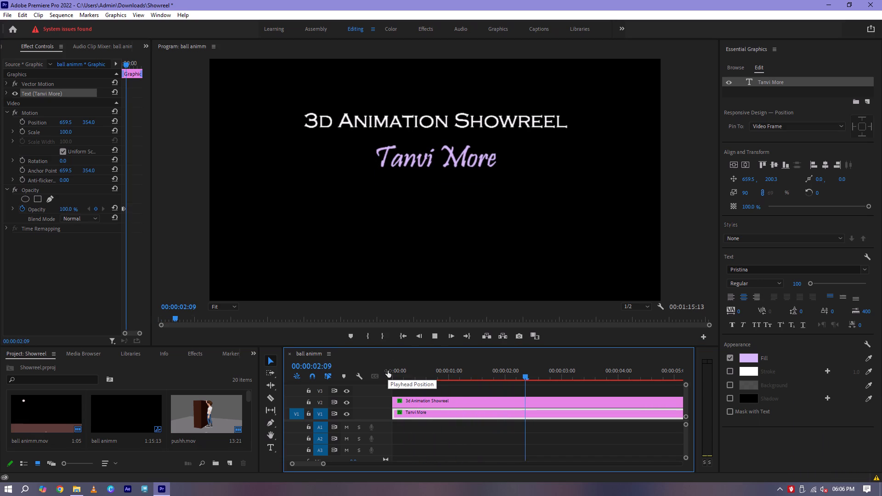
key("space")
Trim the ends of the title clip on V2 and the name clip on V1 to about 3 seconds each.
left_click_drag(322, 464, 348, 466)
left_click_drag(565, 401, 540, 405)
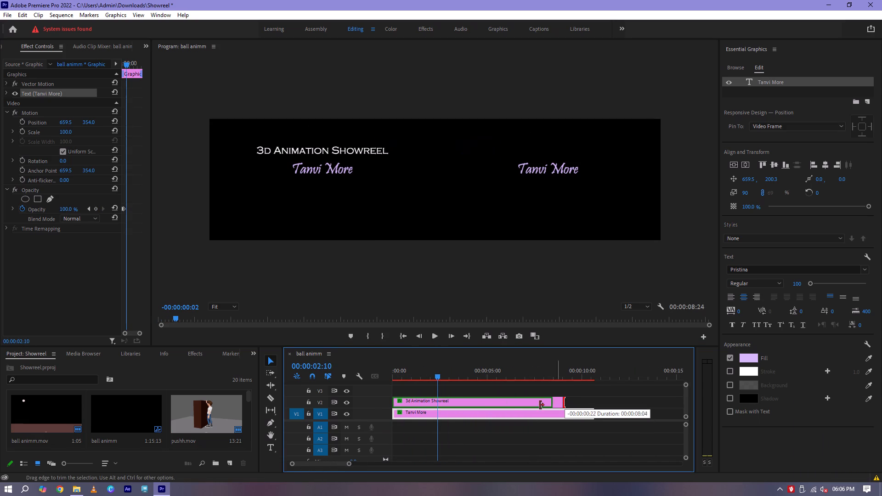
left_click_drag(540, 405, 450, 411)
key("space")
key("space")
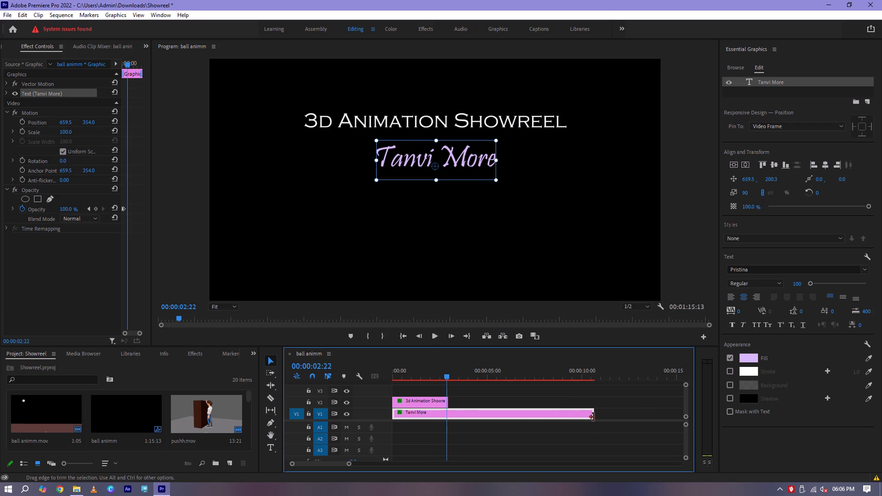
left_click_drag(594, 417, 450, 419)
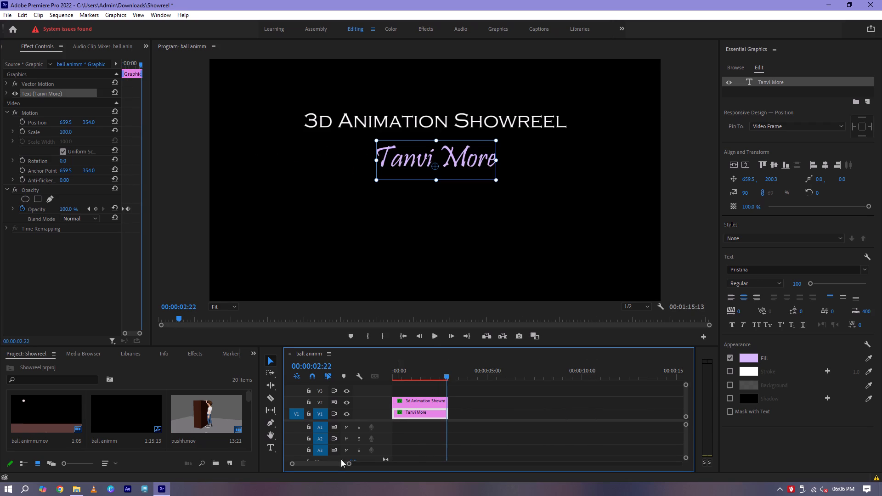
Centre the name text vertically in the frame.
left_click_drag(349, 464, 459, 462)
left_click_drag(300, 100, 571, 180)
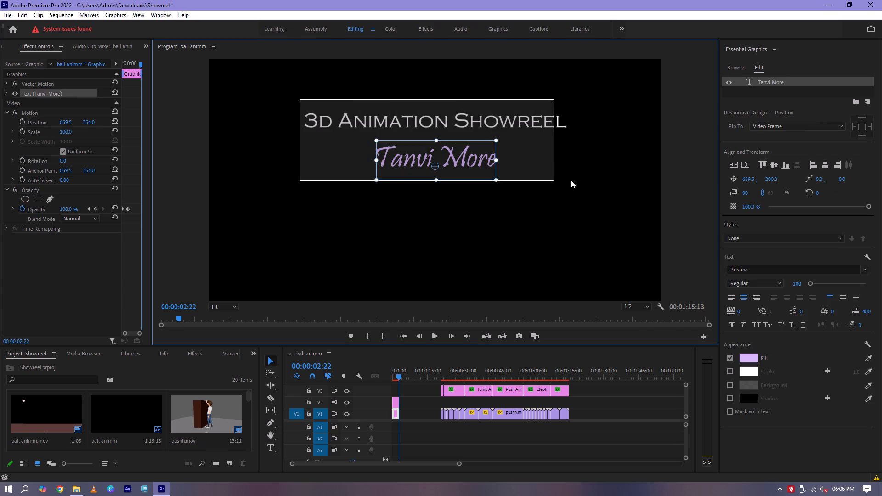
left_click_drag(571, 180, 580, 180)
left_click(732, 165)
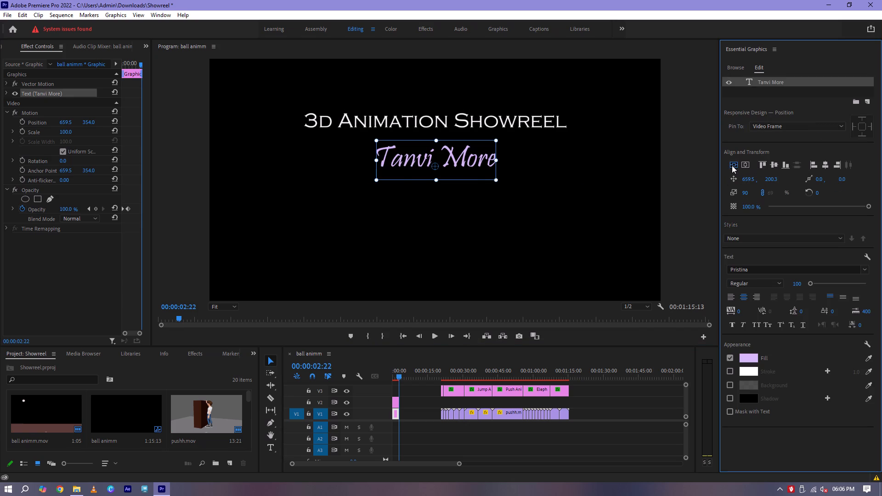
Place the "3d Animation Showreel" title just above the name at vertical position 277.7 and centre it horizontally.
left_click(358, 119)
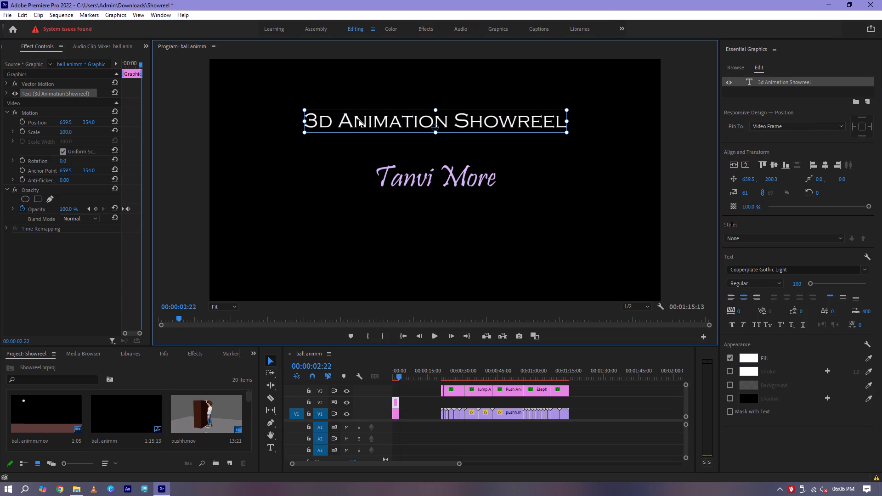
left_click(735, 165)
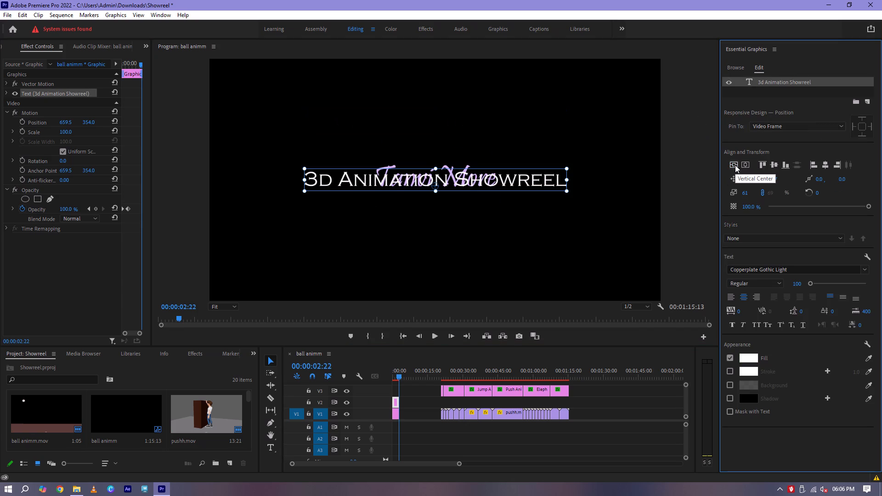
left_click_drag(771, 179, 727, 180)
left_click(827, 165)
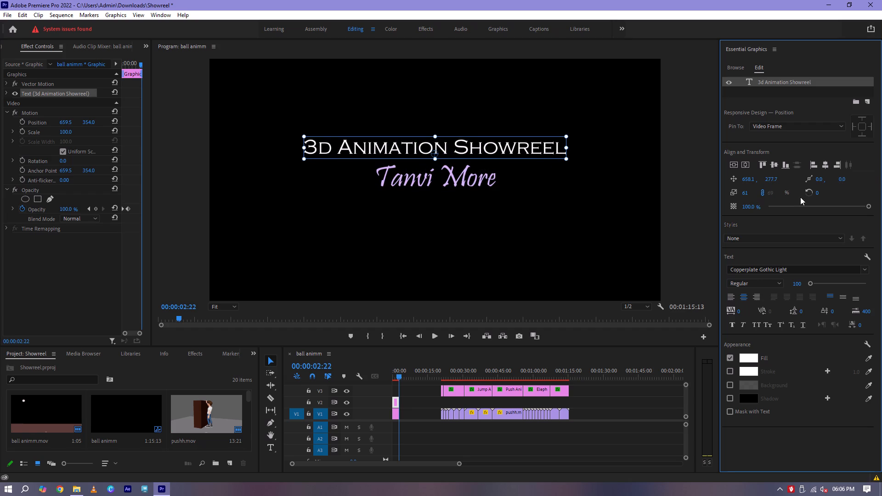
Deselect the title and preview the opening's fade-in from the start of the sequence.
left_click(559, 333)
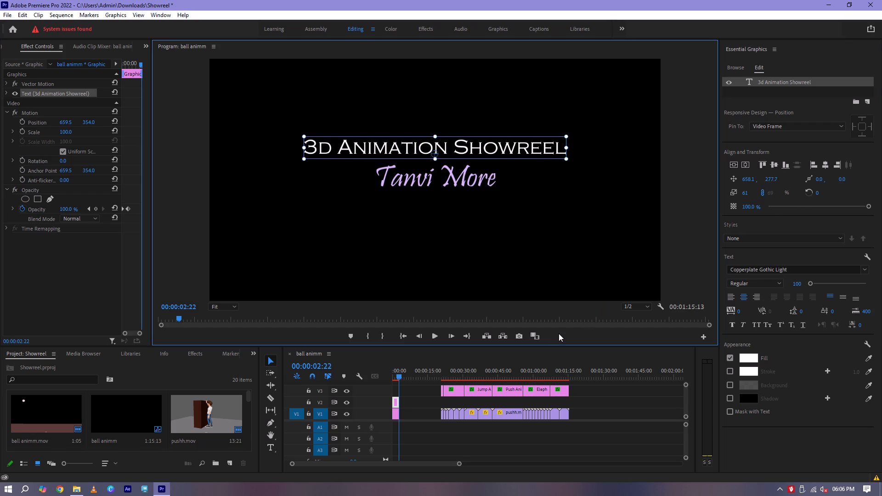
left_click(520, 364)
left_click_drag(427, 367, 380, 377)
left_click(271, 355)
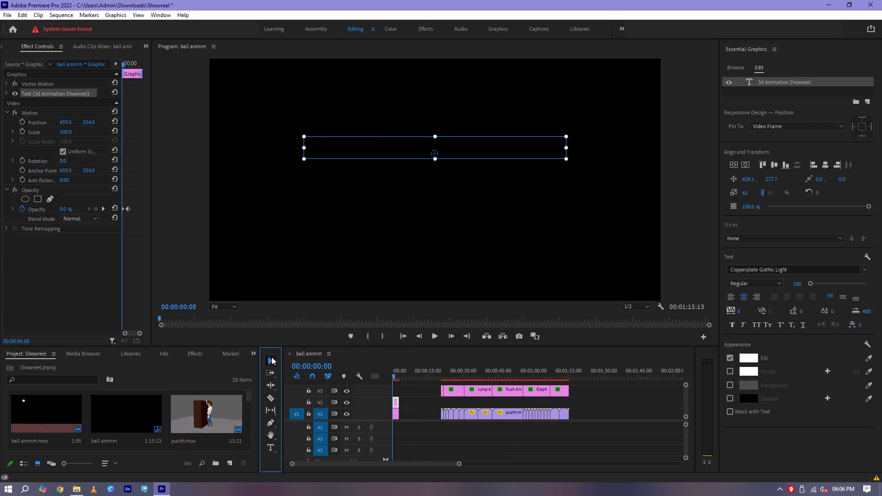
left_click(347, 365)
left_click(422, 399)
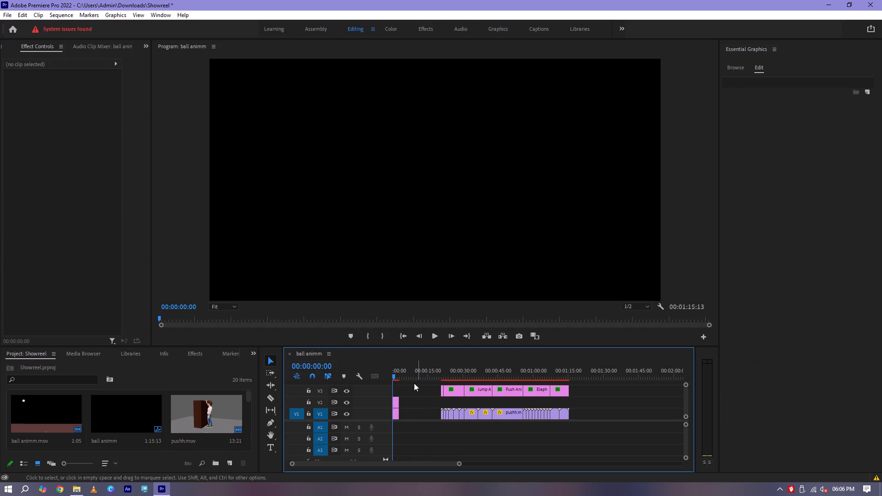
key("space")
key("space")
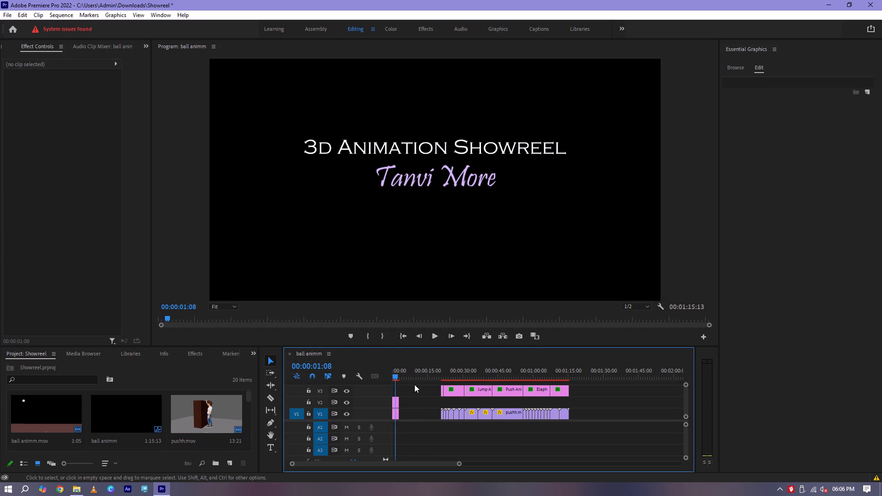
Move all the animation clips and their section titles earlier to follow directly after the opening, and play the sequence.
left_click_drag(429, 387, 579, 420)
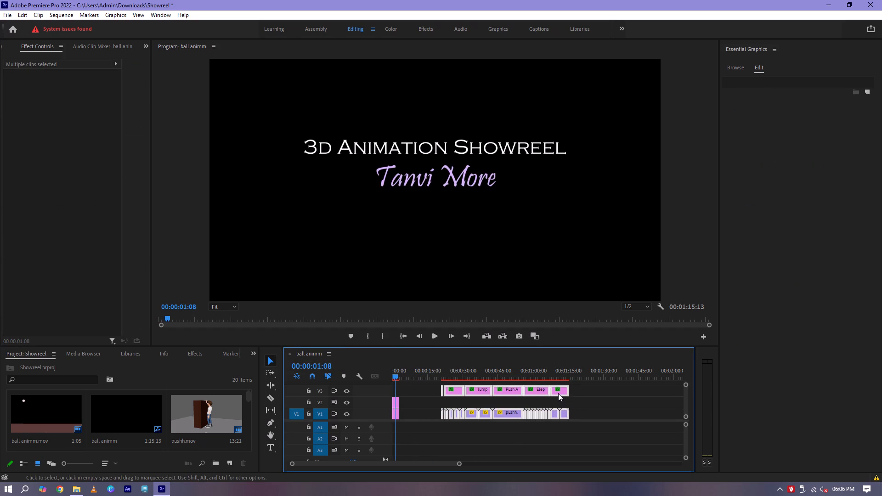
left_click_drag(560, 391, 517, 393)
key("space")
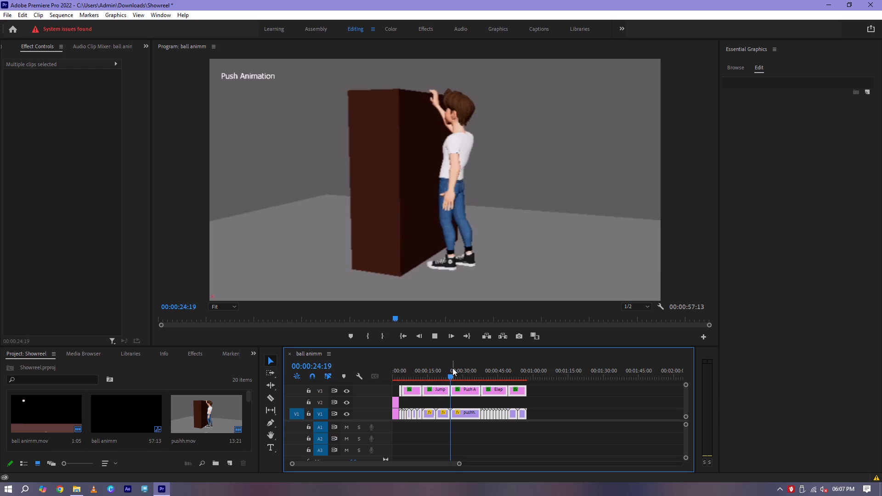
key("space")
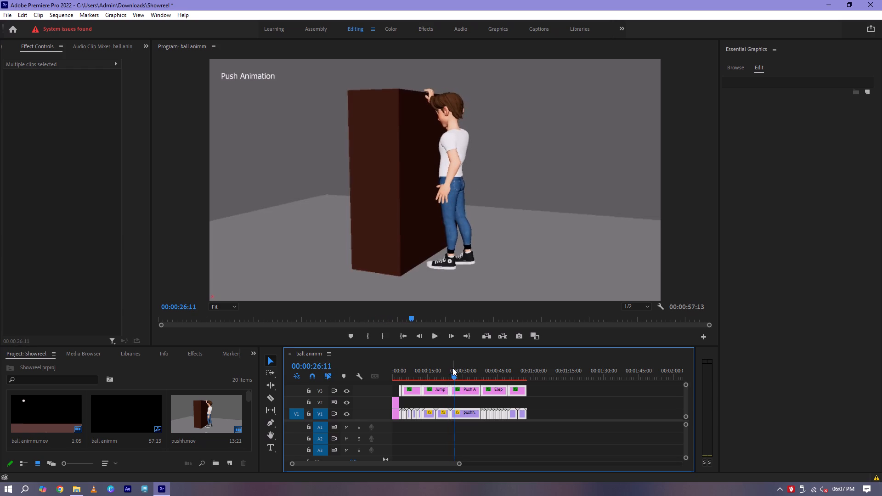
key("space")
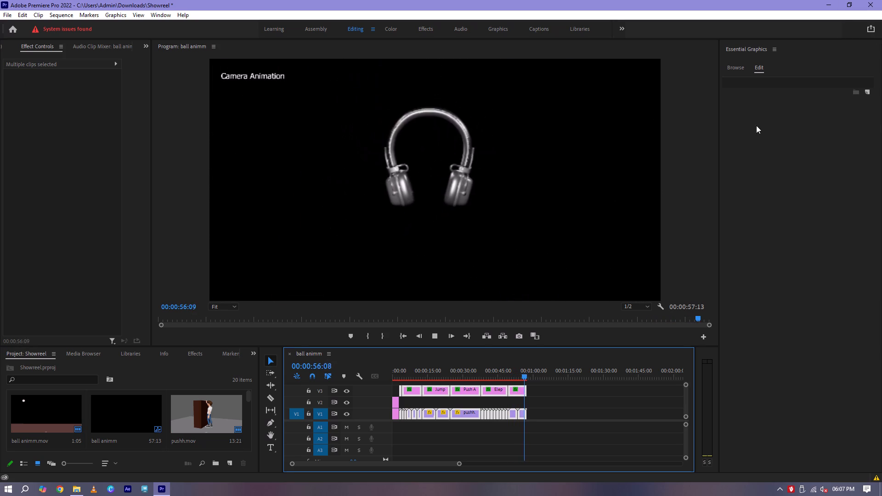
Play the sequence again from the opening title and save the Showreel project.
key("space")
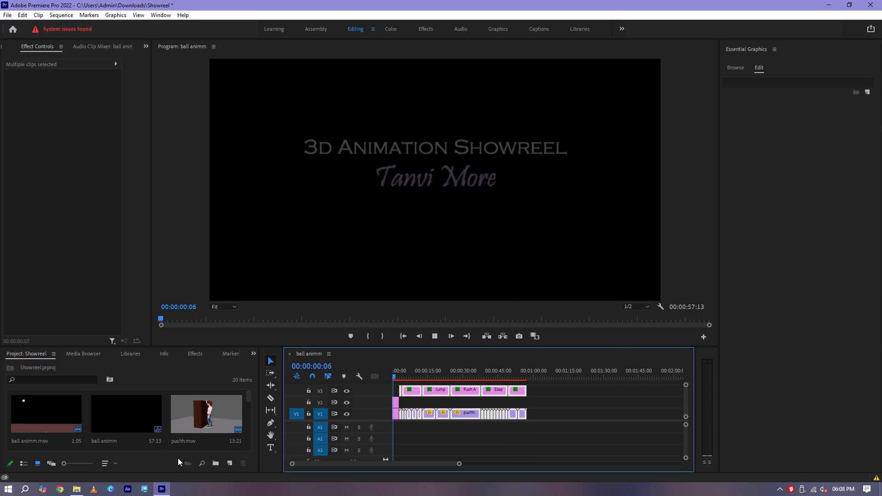
key("ctrl+s")
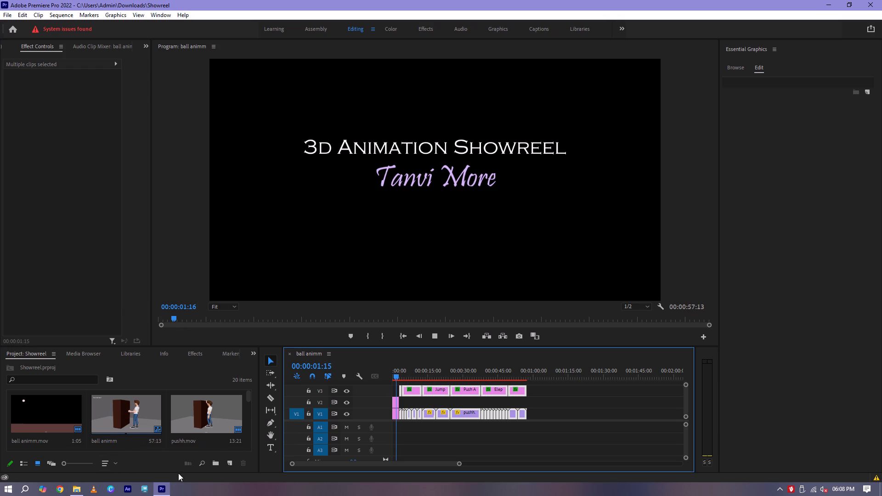
Switch to File Explorer and search Quick access for "tiger" files.
left_click(75, 491)
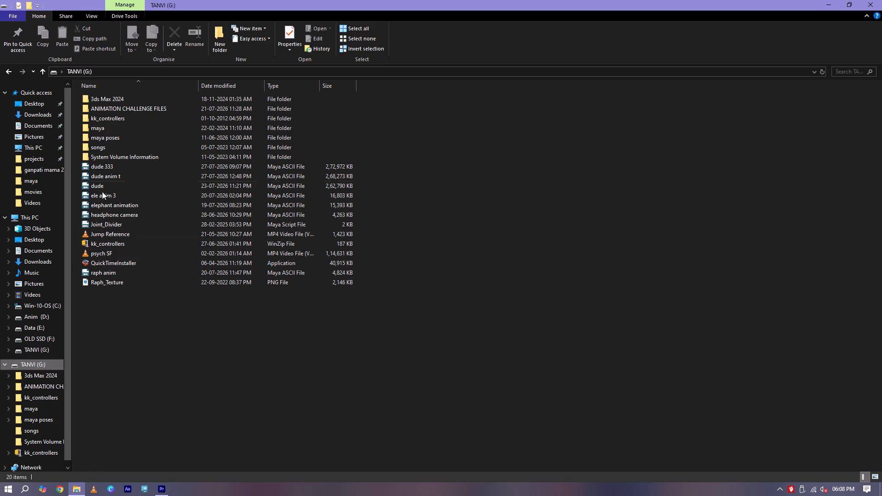
left_click(48, 104)
left_click(42, 91)
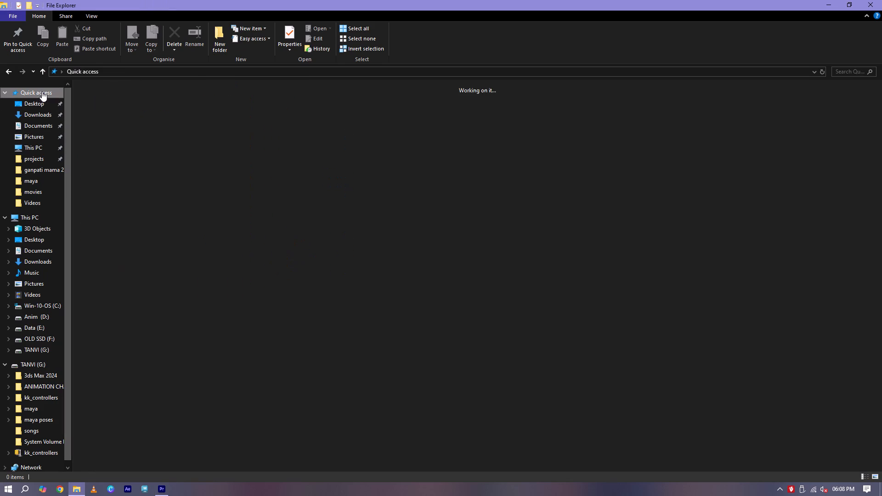
left_click(866, 69)
left_click(853, 72)
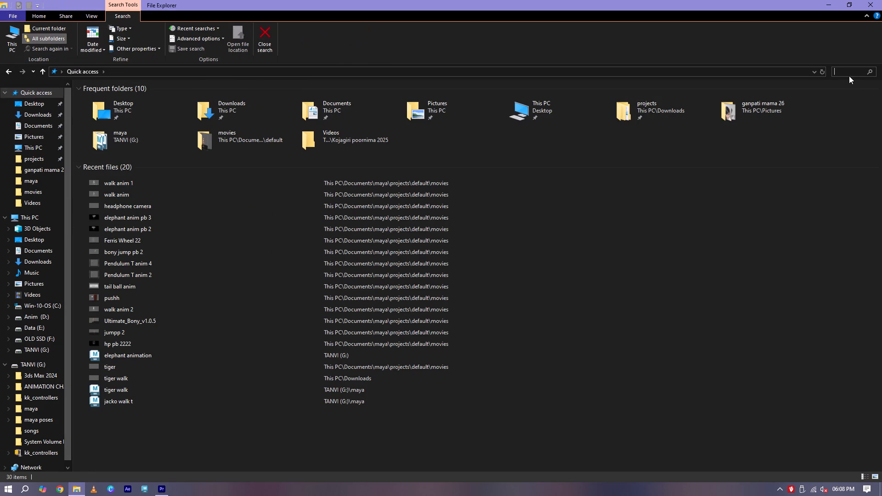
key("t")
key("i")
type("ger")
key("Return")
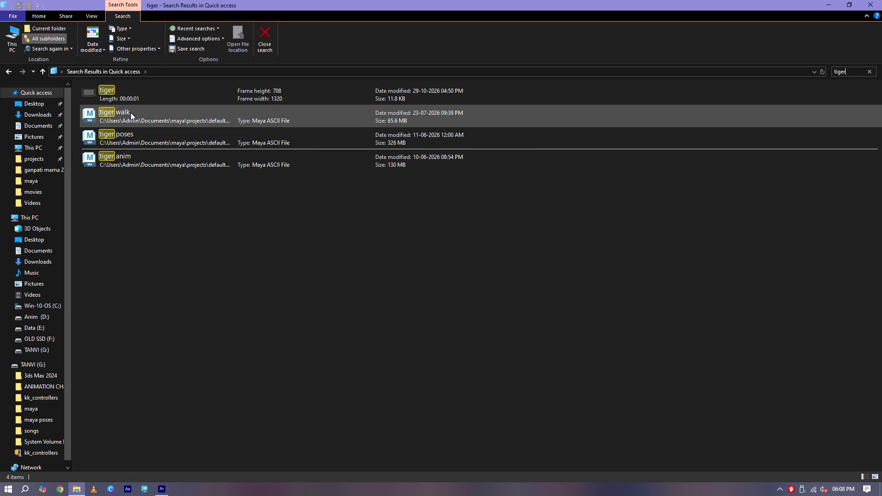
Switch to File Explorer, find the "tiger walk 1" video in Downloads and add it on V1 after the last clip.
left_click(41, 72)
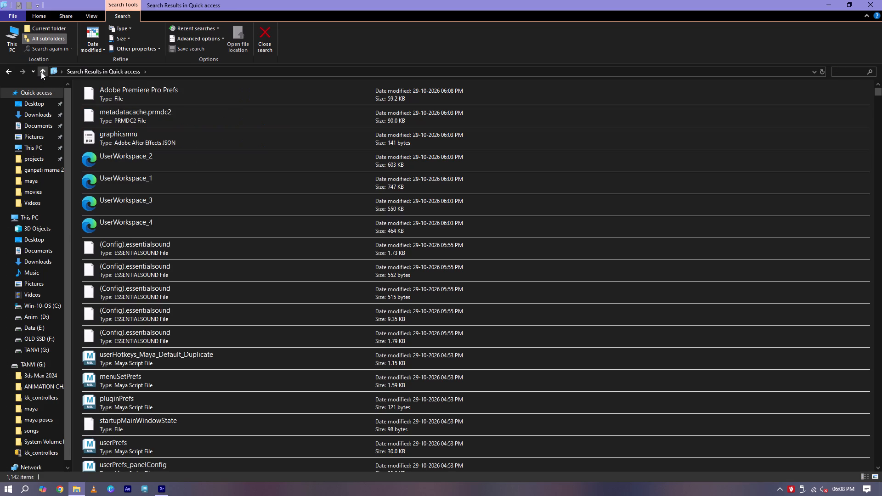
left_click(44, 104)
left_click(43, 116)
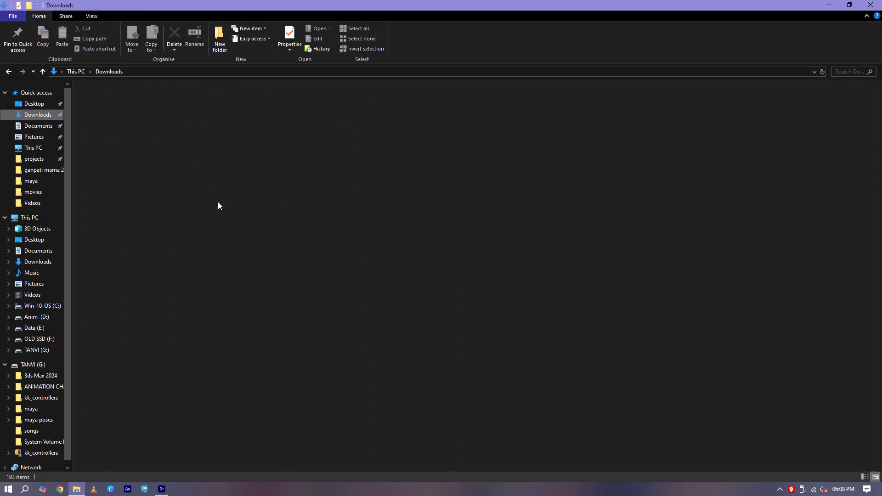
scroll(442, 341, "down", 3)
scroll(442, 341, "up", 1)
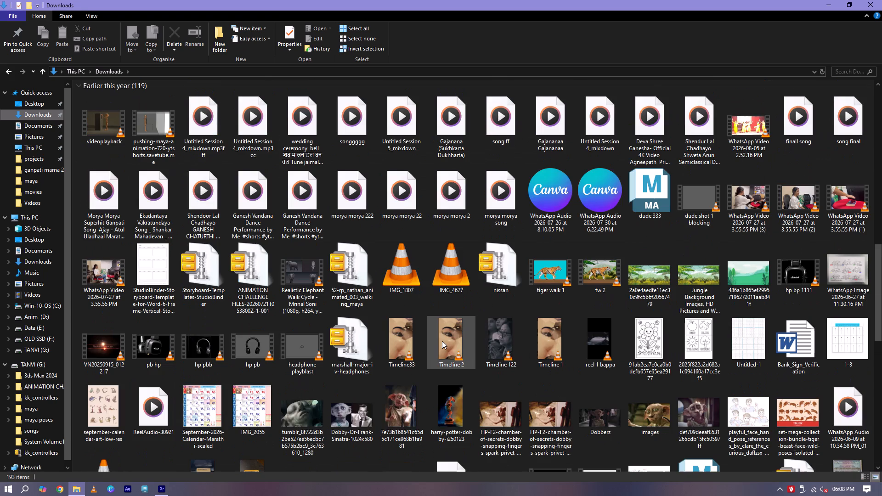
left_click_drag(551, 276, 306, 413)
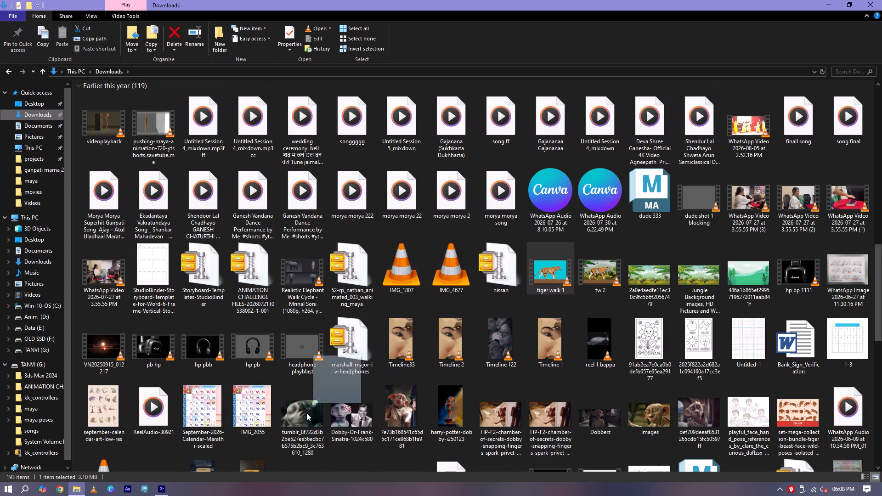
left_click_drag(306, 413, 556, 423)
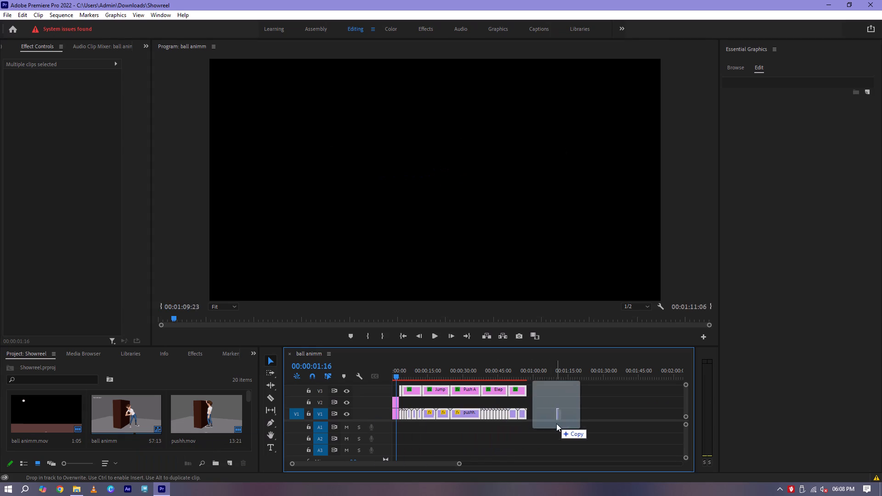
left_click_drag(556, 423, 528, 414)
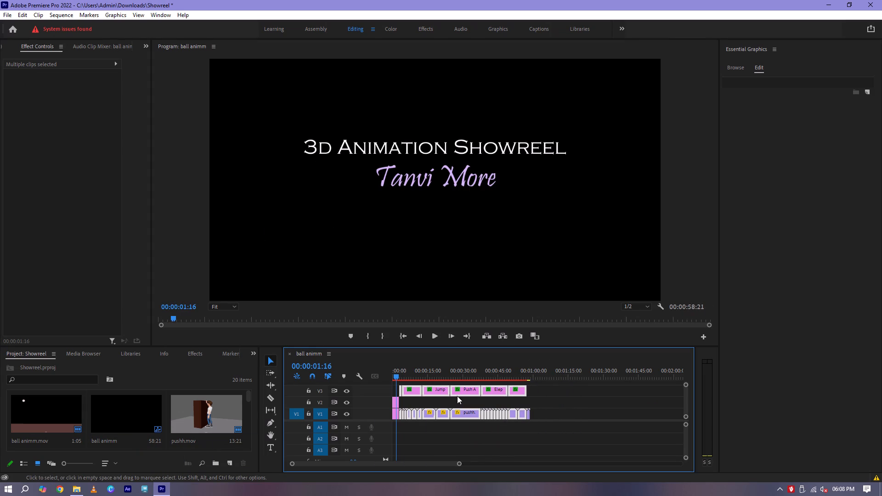
Play the added tiger walk clip and scrub back through the Camera Animation and Elephant Walk sections before it.
left_click_drag(461, 463, 412, 463)
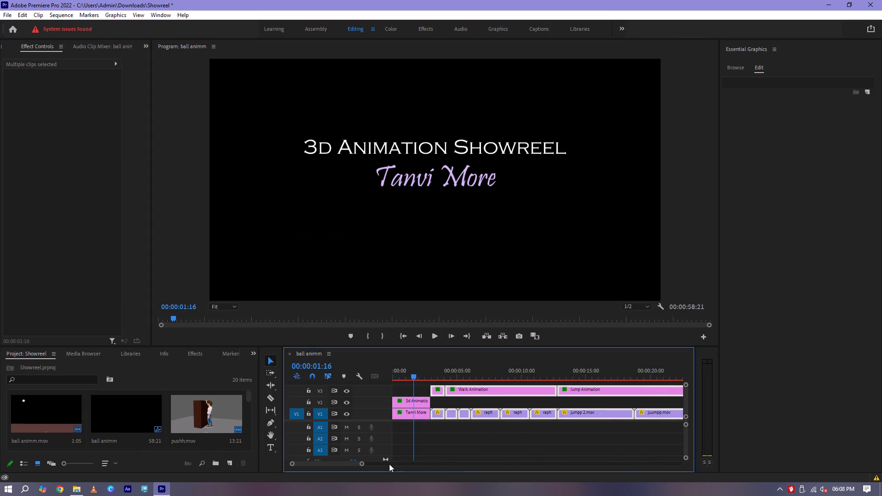
left_click_drag(339, 464, 362, 465)
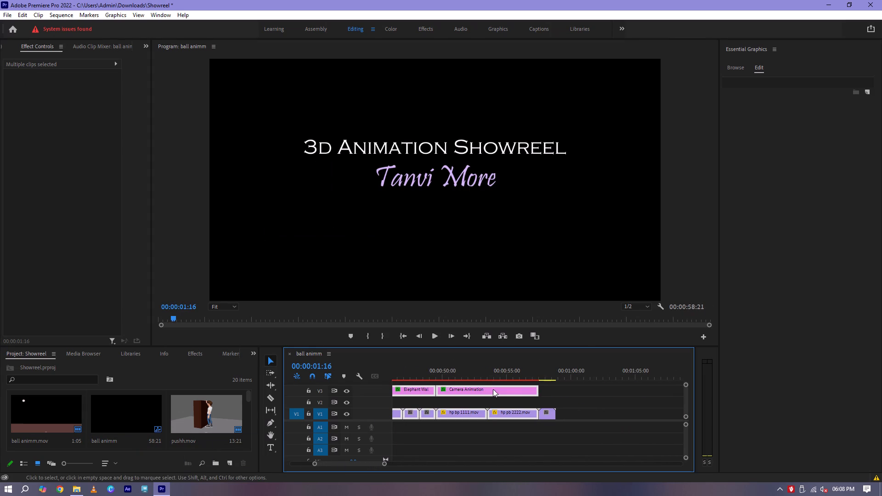
left_click(537, 377)
key("space")
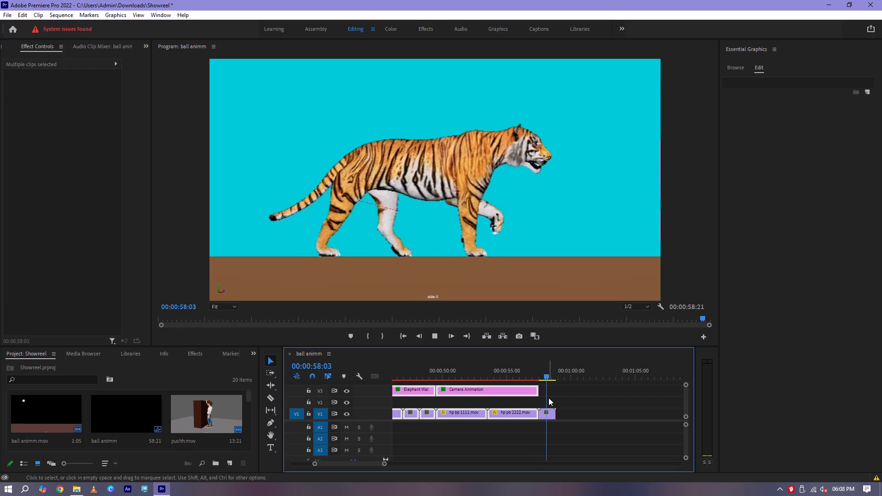
key("space")
key("space")
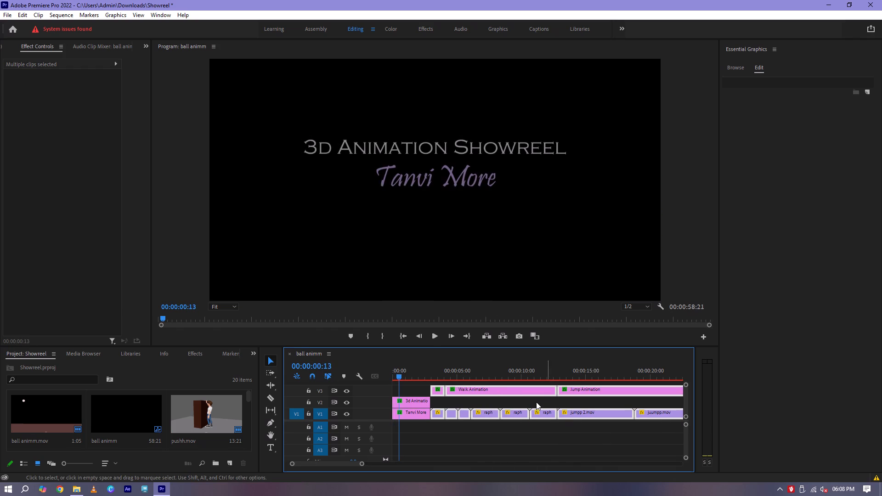
left_click_drag(345, 462, 367, 462)
left_click_drag(449, 376, 400, 379)
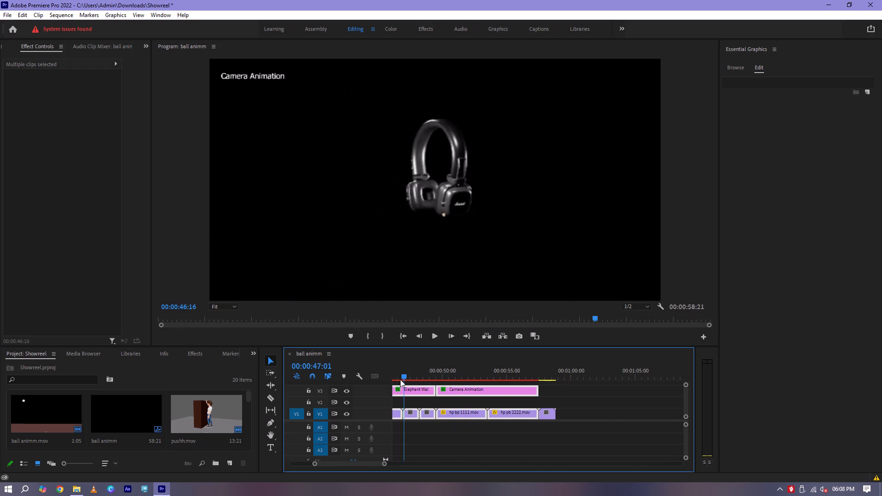
left_click_drag(400, 379, 413, 382)
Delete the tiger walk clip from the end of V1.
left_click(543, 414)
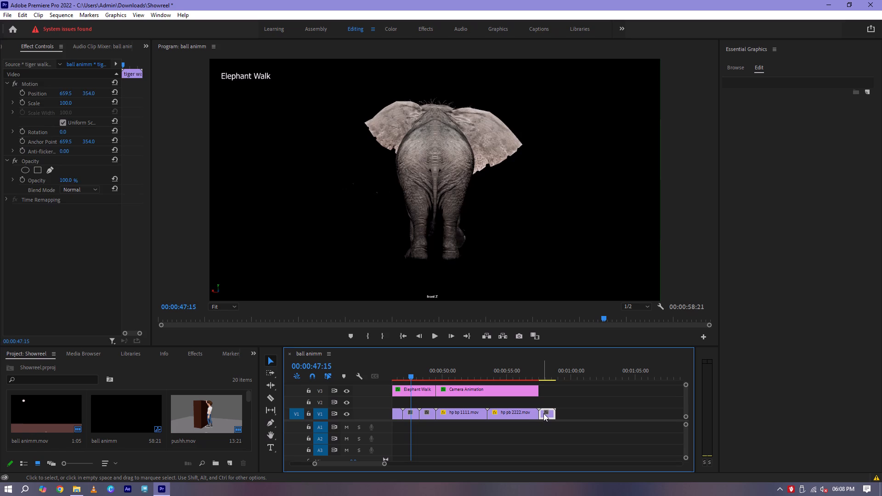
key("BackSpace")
Play the showreel from the start through to the Camera Animation section to review it.
left_click_drag(312, 465, 245, 460)
left_click_drag(396, 376, 384, 376)
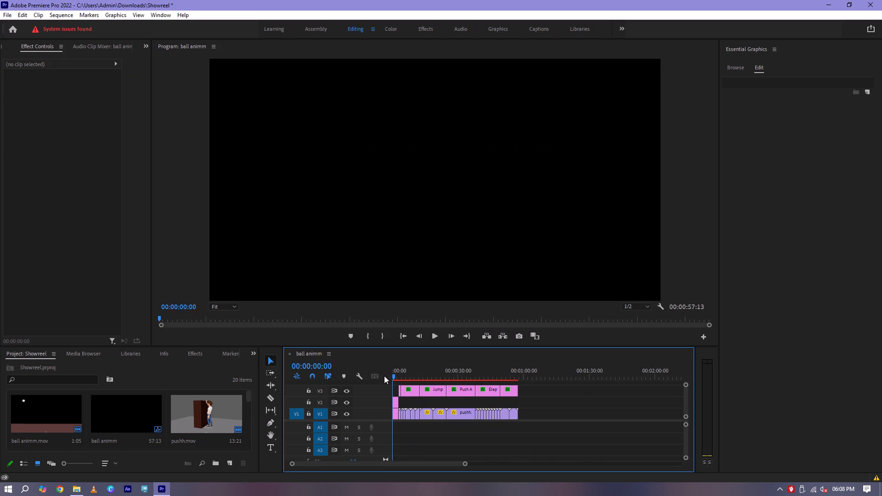
key("space")
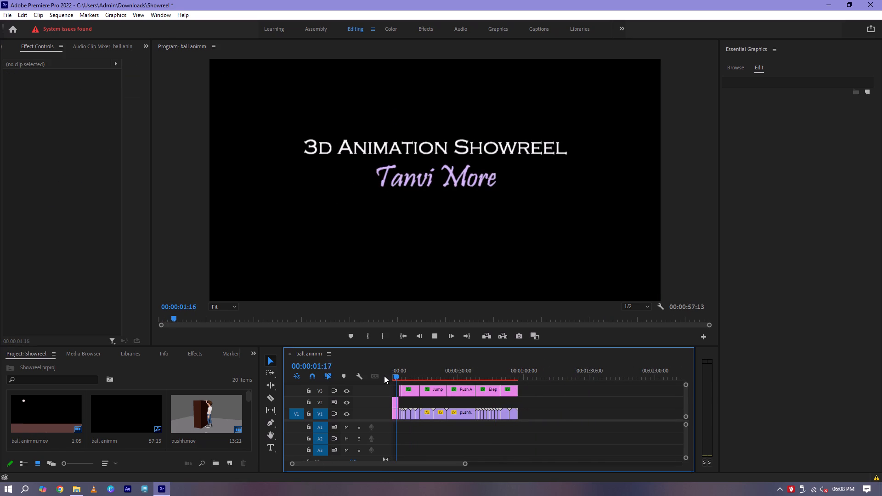
key("space")
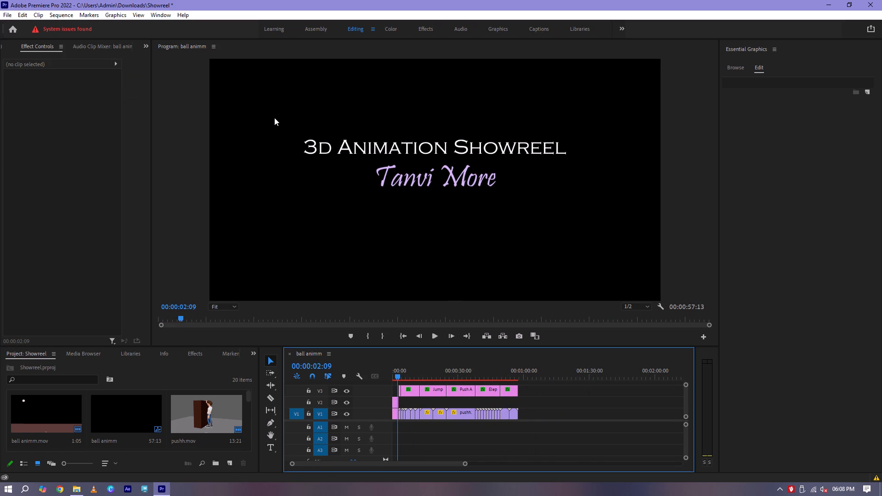
key("space")
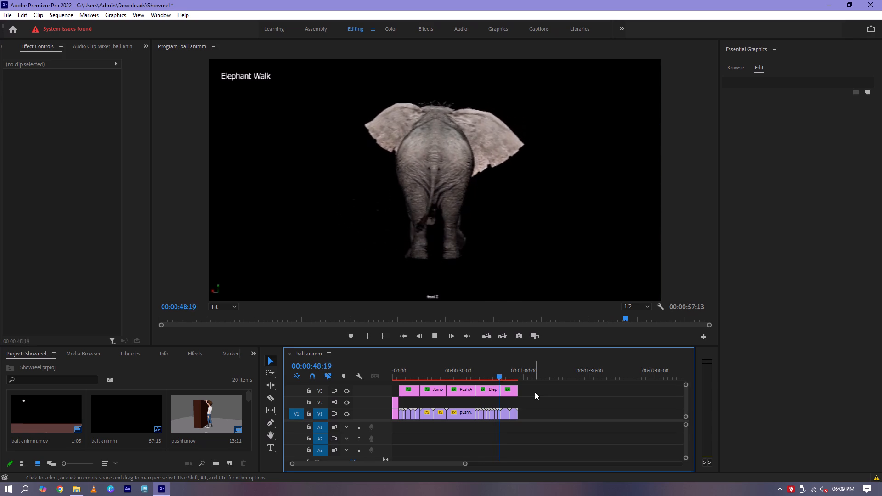
key("space")
key("space")
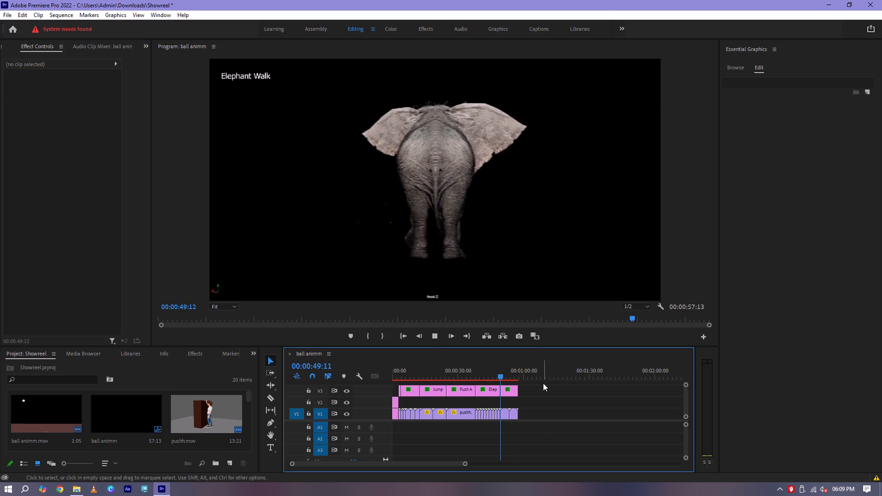
key("space")
key("space")
key("space")
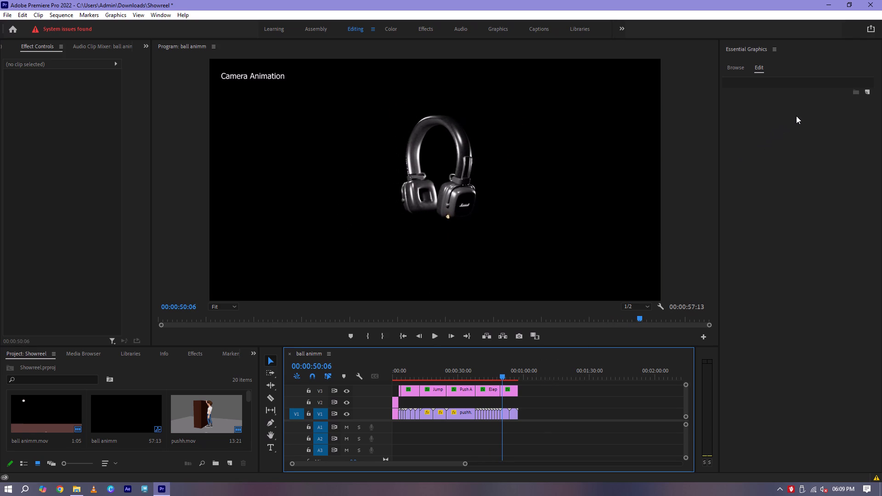
Save the Showreel project.
key("ctrl+s")
Switch to File Explorer and look through the Downloads folder, previewing a WhatsApp video and checking the videoplayback folder's contents.
left_click(79, 491)
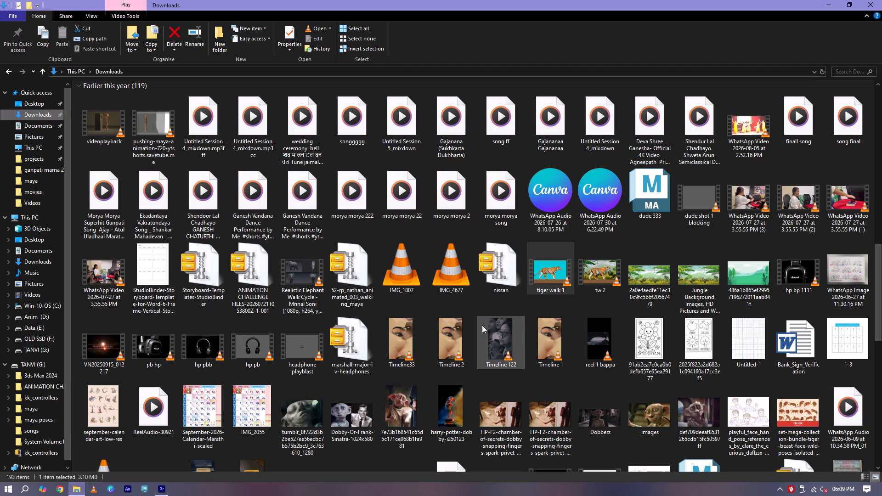
scroll(482, 325, "up", 1)
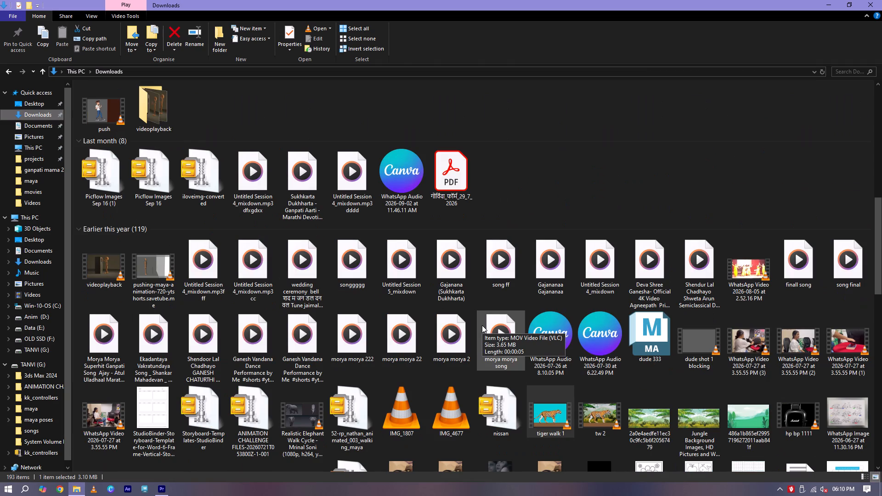
scroll(482, 325, "up", 1)
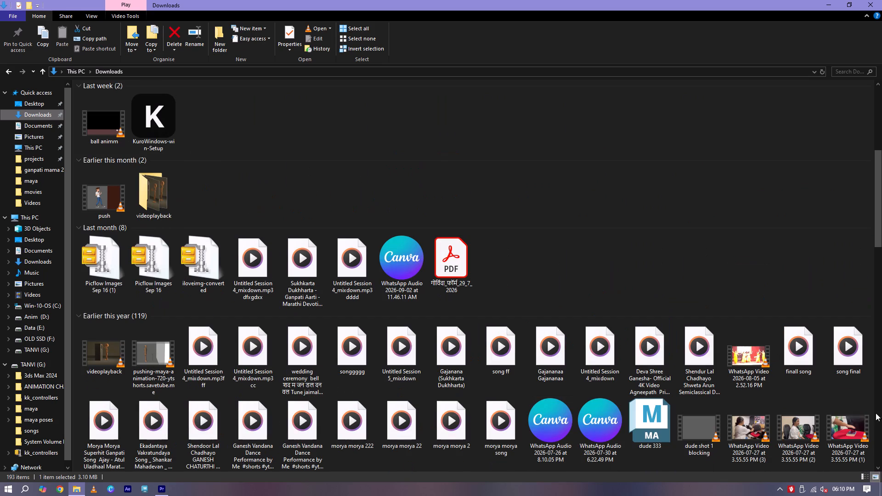
double_click(789, 432)
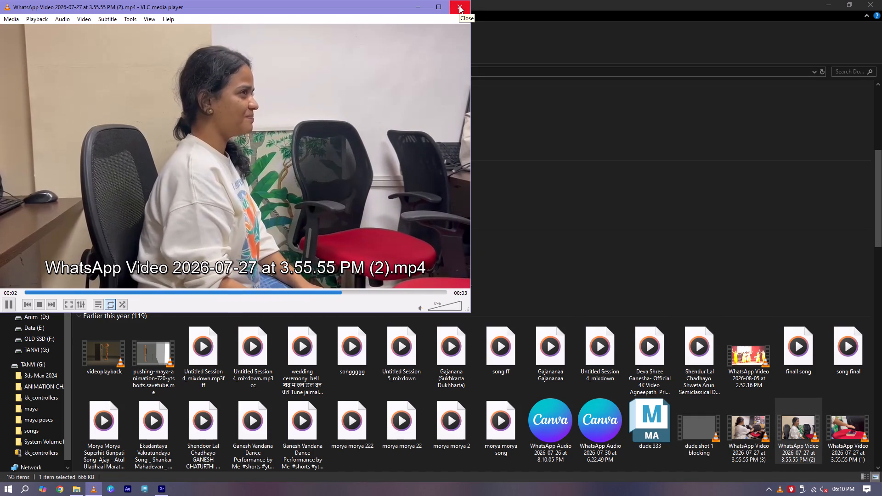
left_click(459, 6)
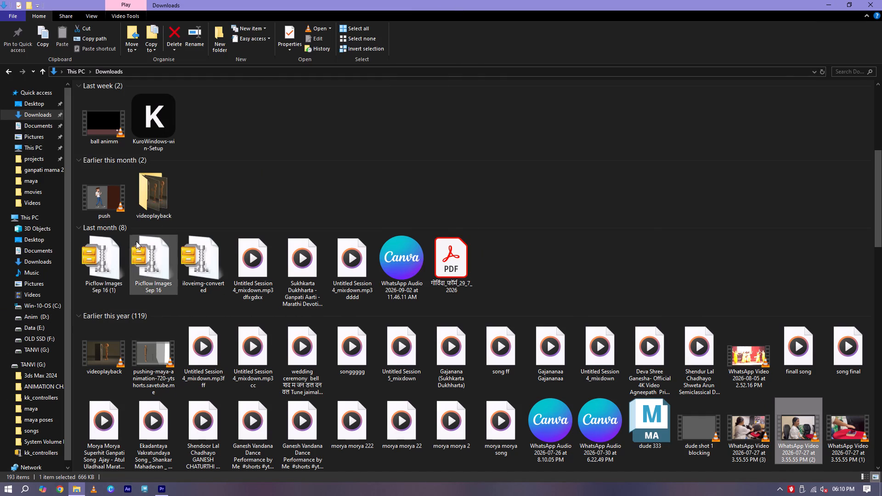
double_click(145, 199)
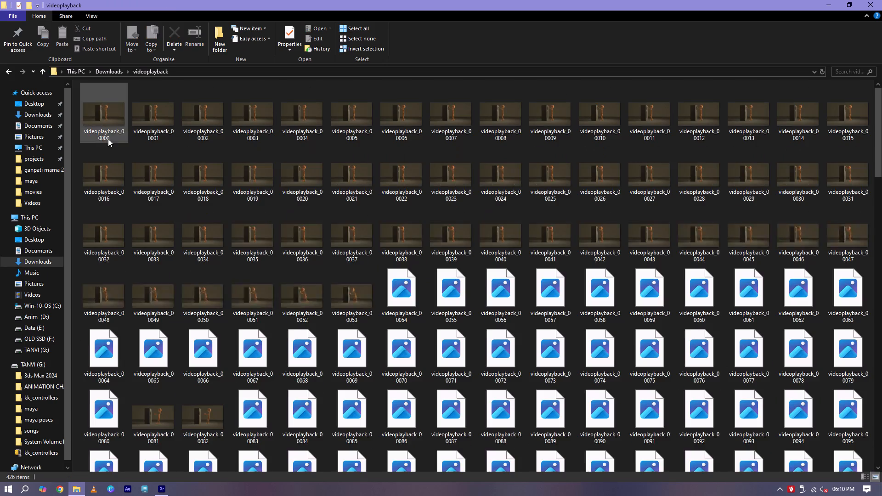
left_click(40, 69)
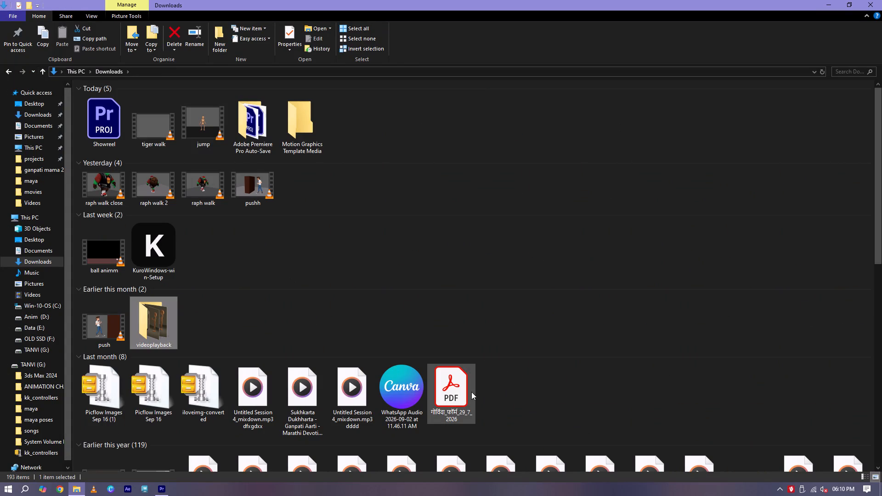
Launch the application pinned between After Effects and Premiere Pro.
left_click(145, 492)
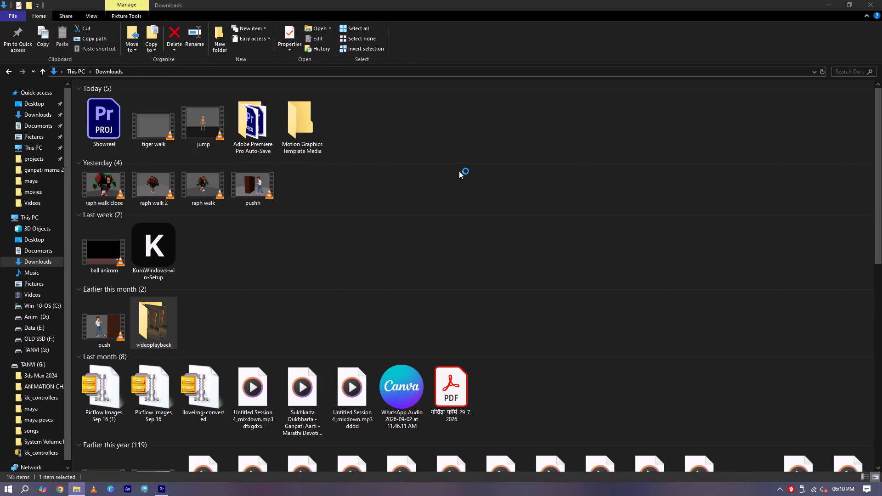
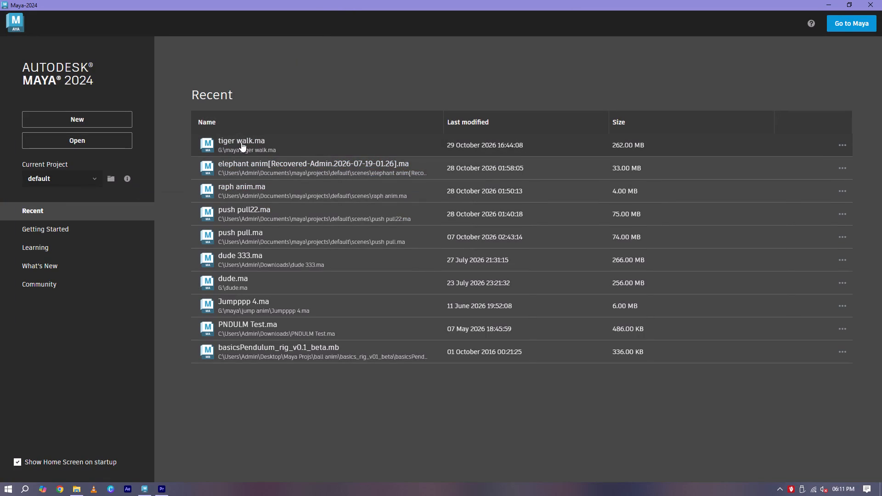
Switch to File Explorer and open the elephant animation Maya scene from the G: drive.
left_click(81, 490)
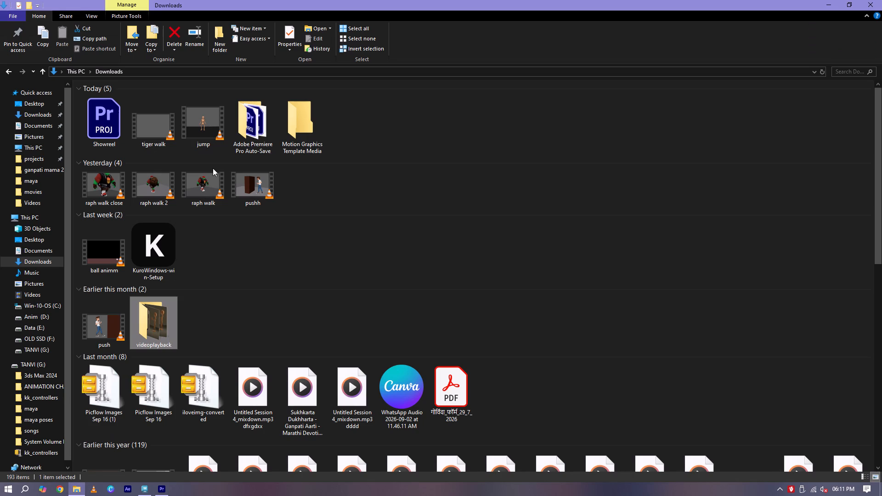
left_click(48, 368)
double_click(135, 203)
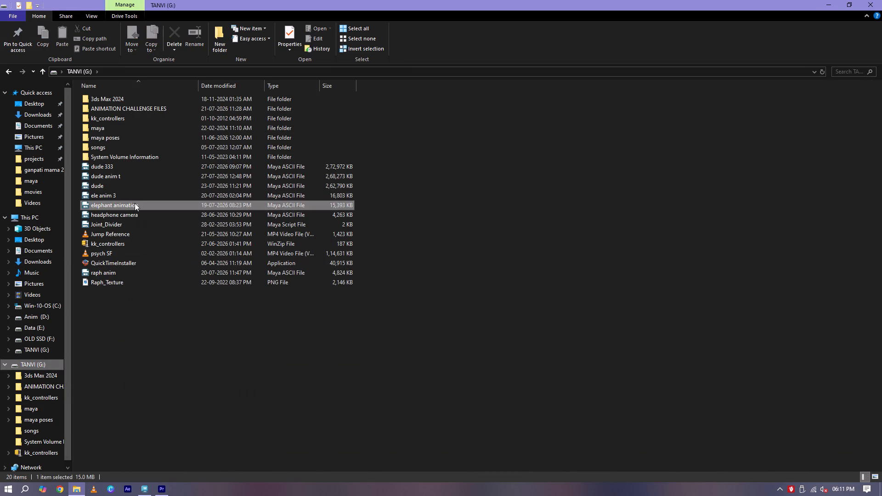
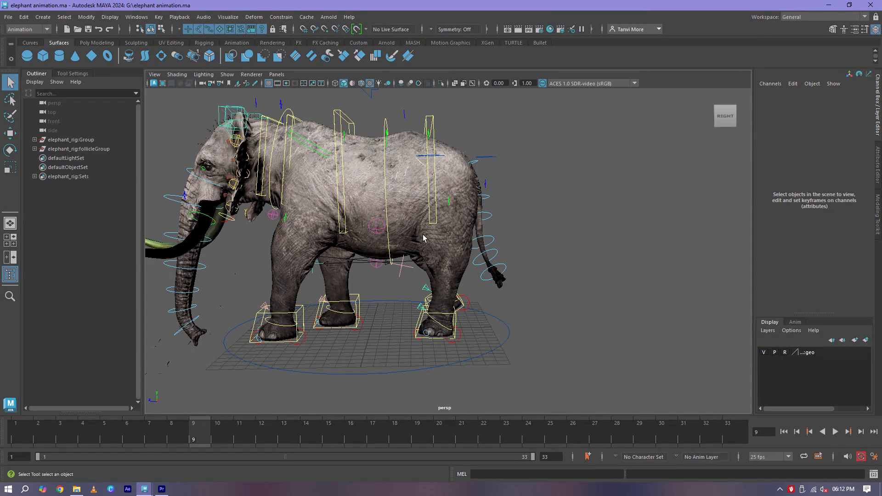
Examine the elephant's walk cycle from the front by scrubbing through its frames, returning to frame 1.
left_click_drag(413, 238, 513, 231, "alt")
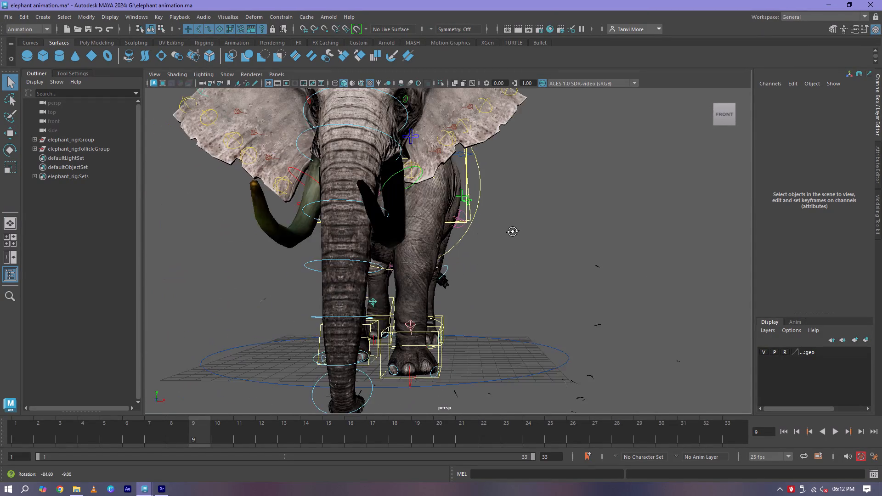
left_click_drag(513, 231, 513, 231, "alt")
scroll(514, 244, "down", 3)
left_click_drag(28, 430, 52, 435)
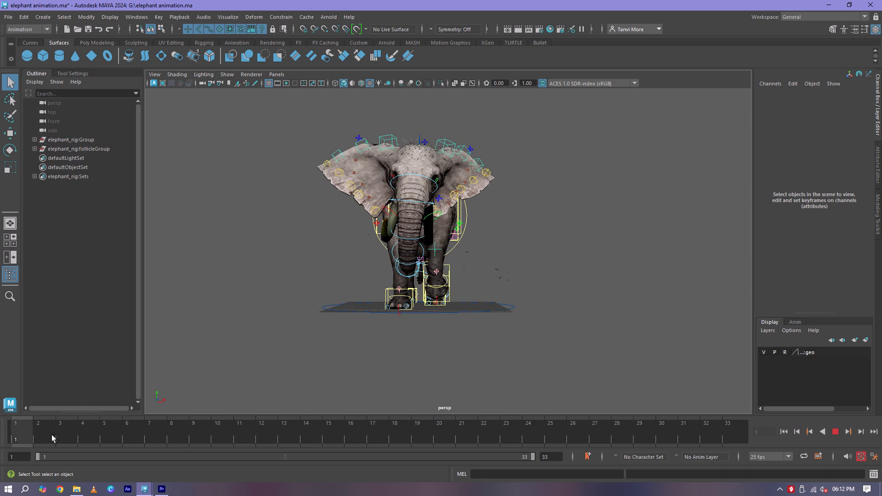
left_click_drag(52, 435, 673, 420)
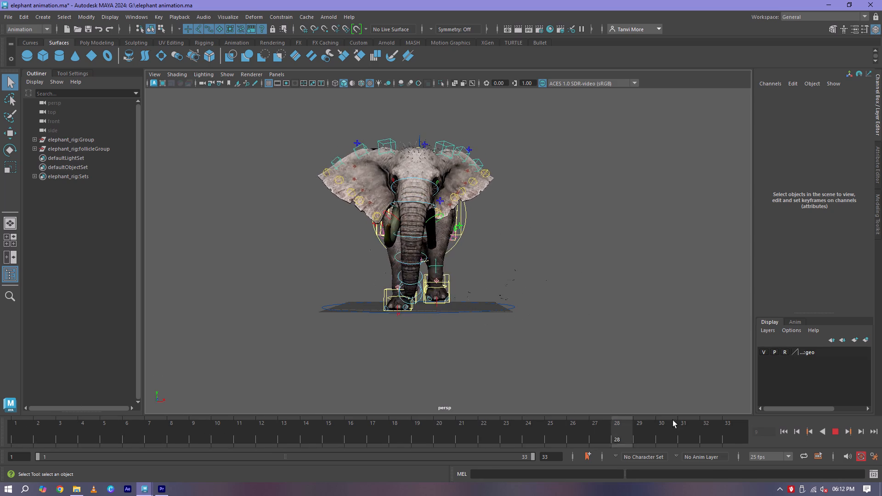
left_click_drag(673, 420, 687, 447)
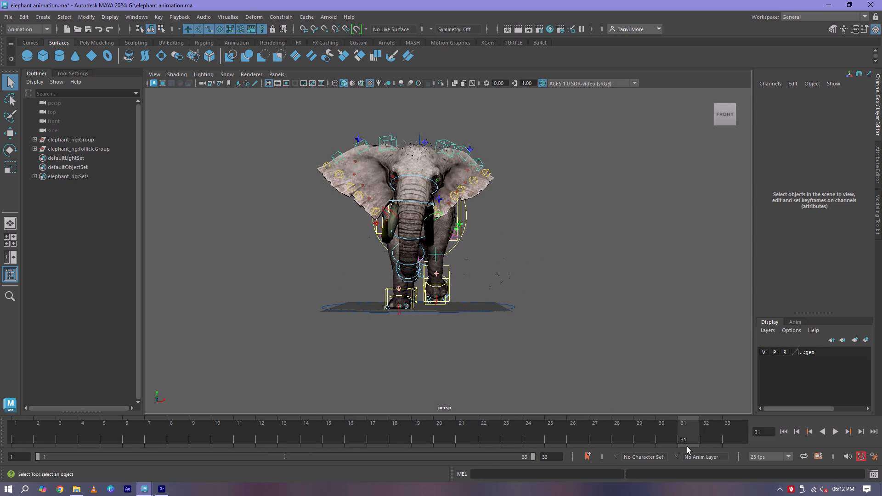
left_click(17, 435)
left_click(331, 164)
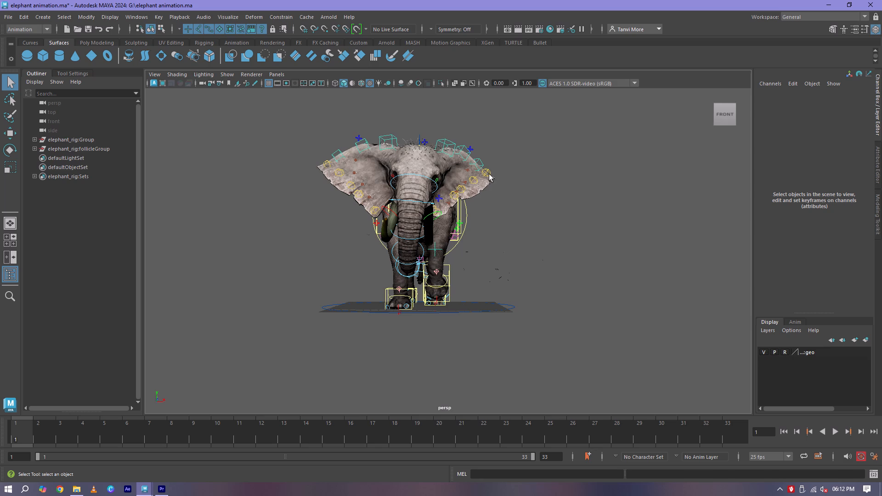
left_click(327, 165)
left_click_drag(51, 431, 58, 435)
Switch to Premiere Pro and skim the showreel from the opening title to the Elephant Walk section.
left_click(164, 485)
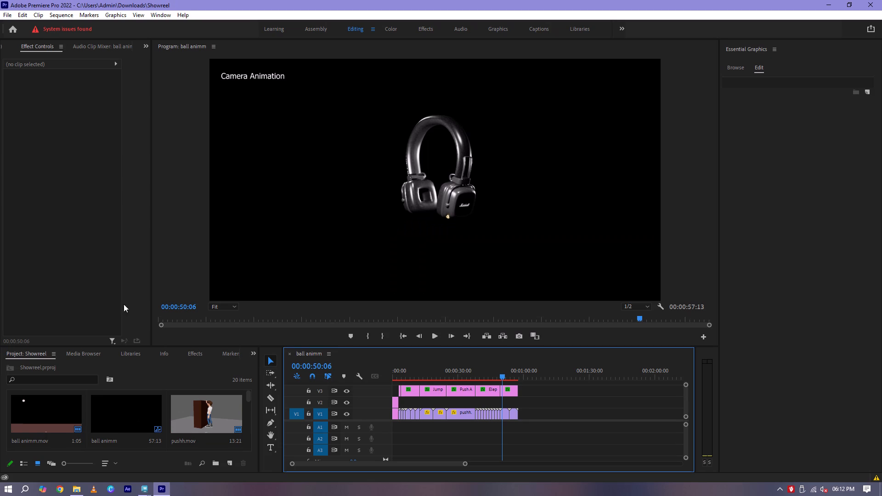
left_click_drag(400, 374, 396, 376)
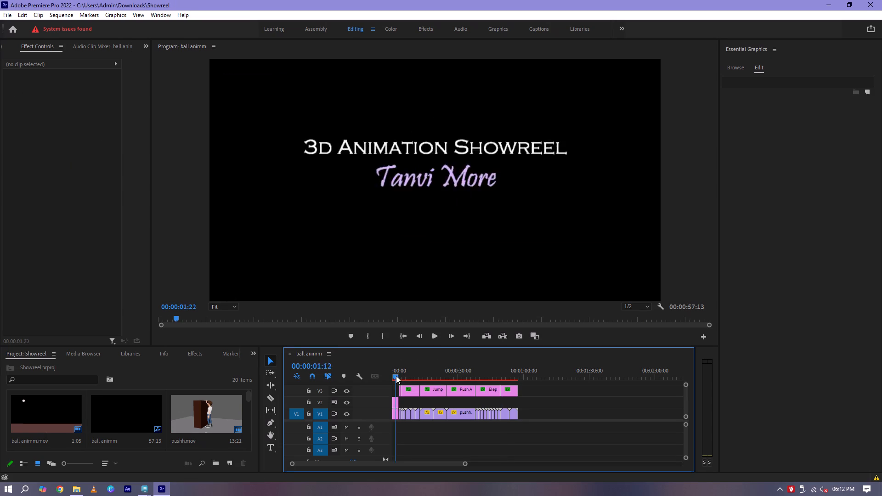
left_click_drag(396, 376, 475, 382)
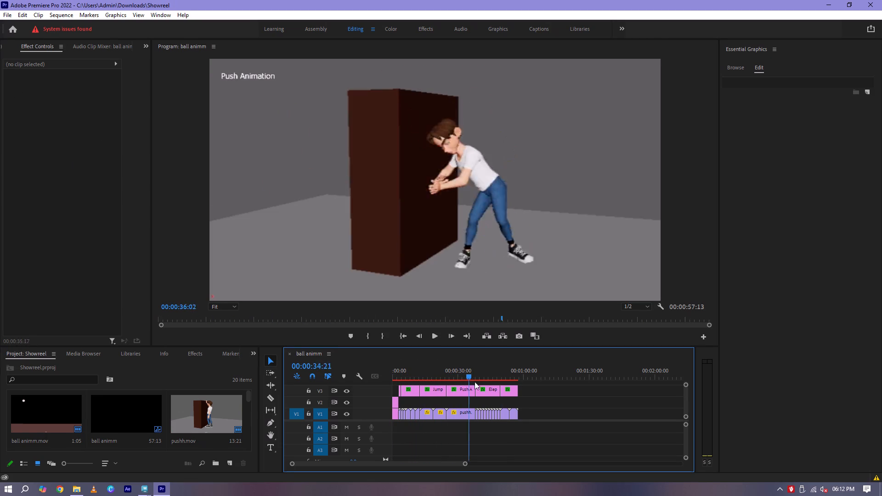
left_click_drag(475, 382, 488, 383)
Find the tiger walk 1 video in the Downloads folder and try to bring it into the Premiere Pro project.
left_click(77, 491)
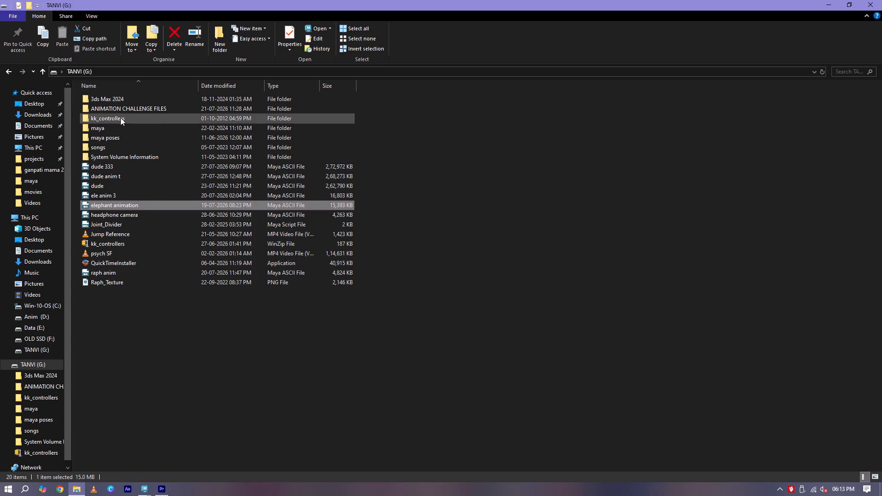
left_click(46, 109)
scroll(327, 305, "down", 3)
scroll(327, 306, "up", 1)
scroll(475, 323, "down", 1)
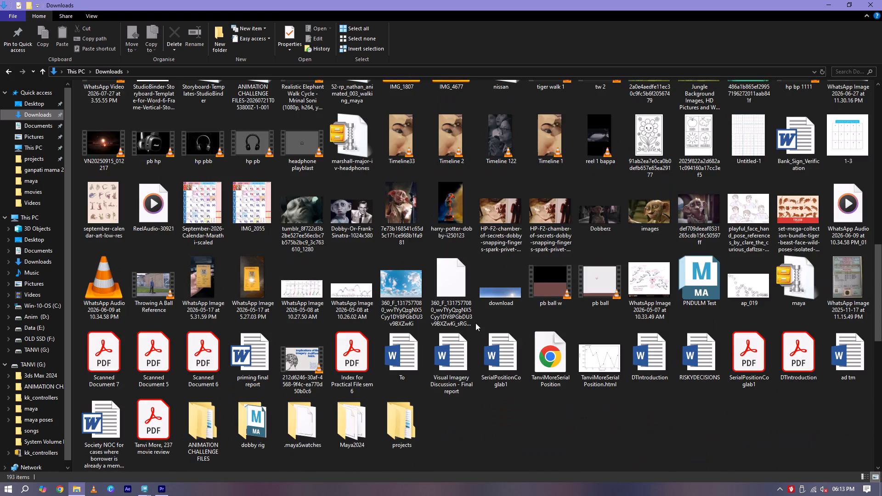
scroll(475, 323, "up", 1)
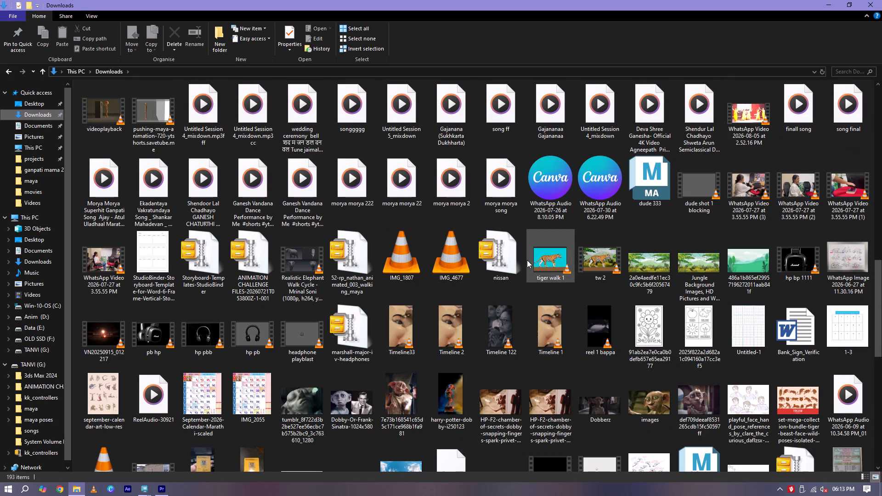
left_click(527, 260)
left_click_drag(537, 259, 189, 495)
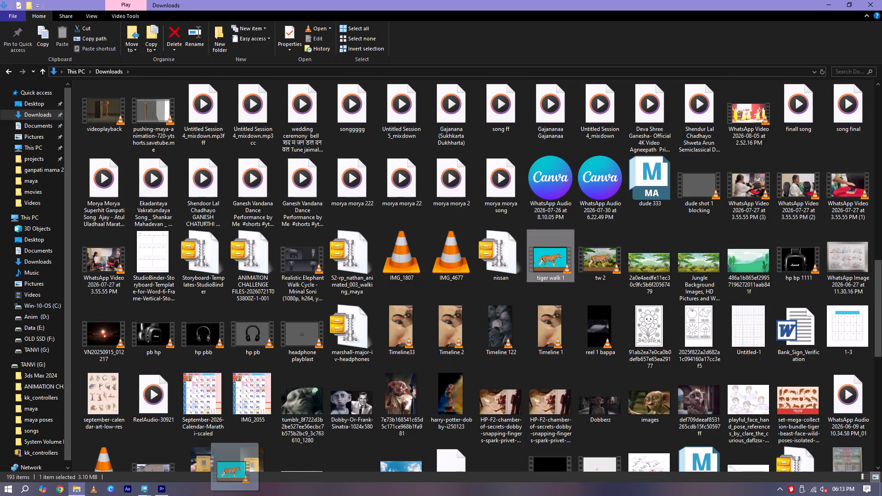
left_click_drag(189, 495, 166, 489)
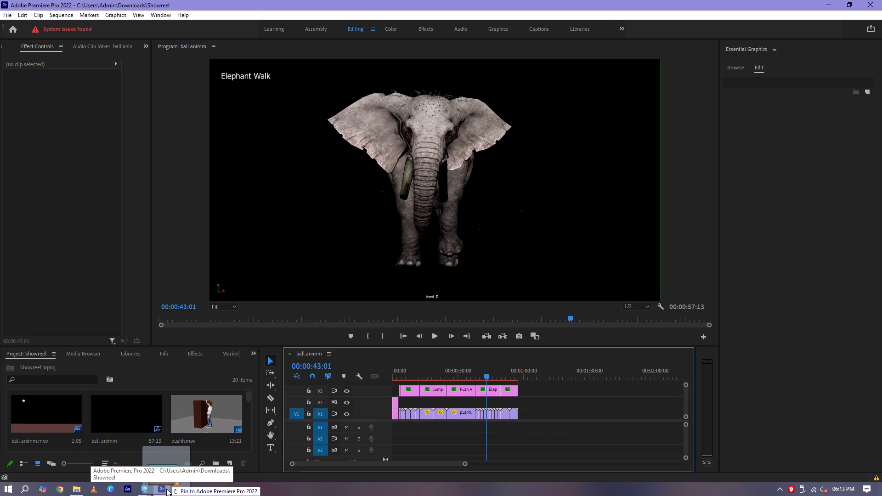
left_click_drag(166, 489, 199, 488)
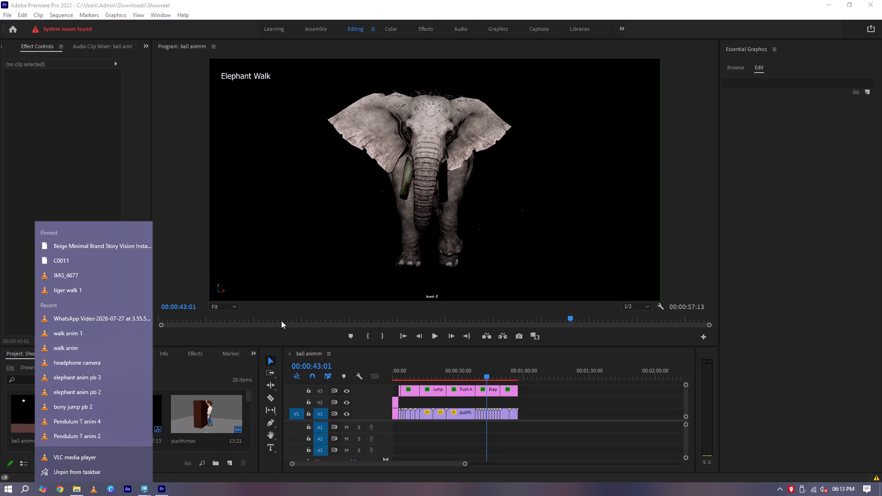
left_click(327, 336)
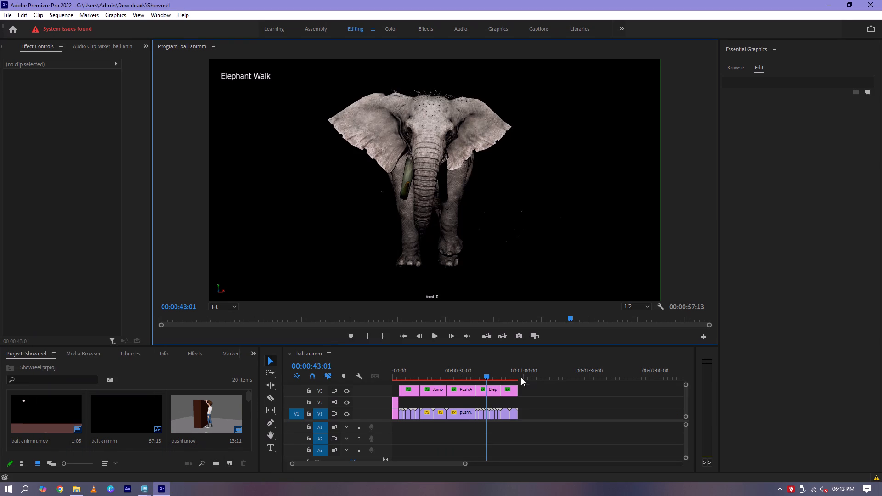
Play the showreel from the start into the Walk Animation section.
left_click_drag(520, 377, 323, 406)
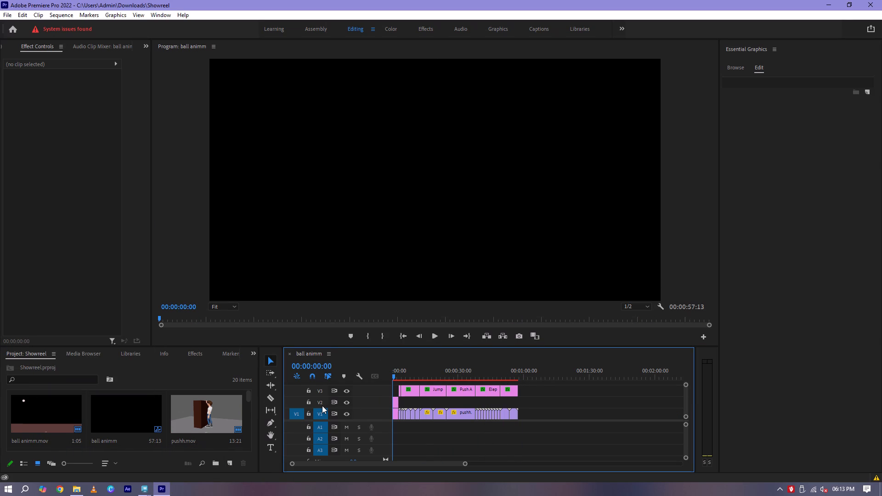
key("space")
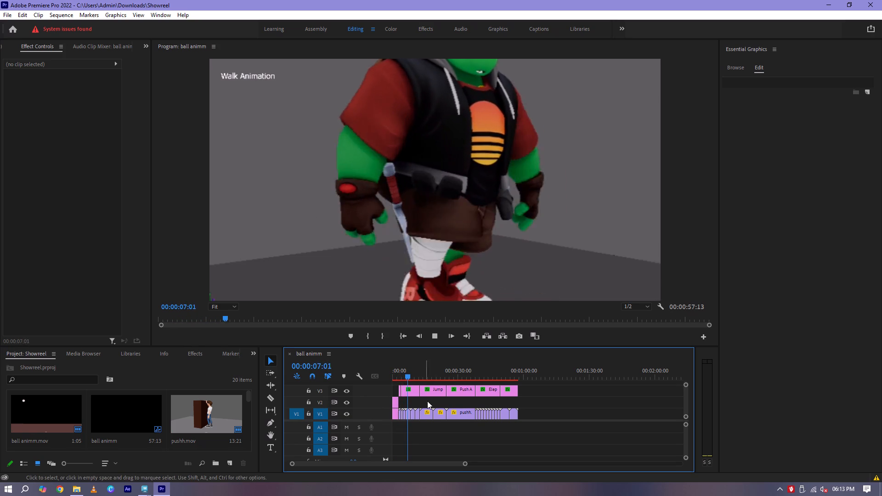
key("space")
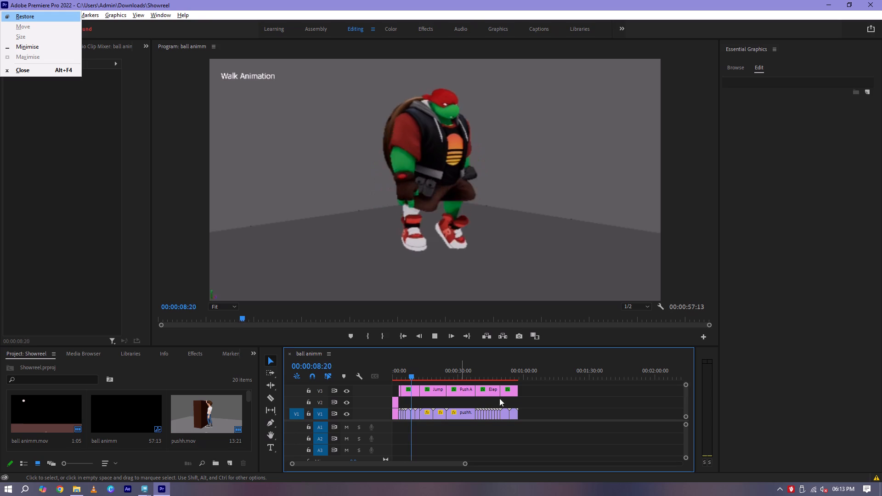
left_click(464, 397)
key("space")
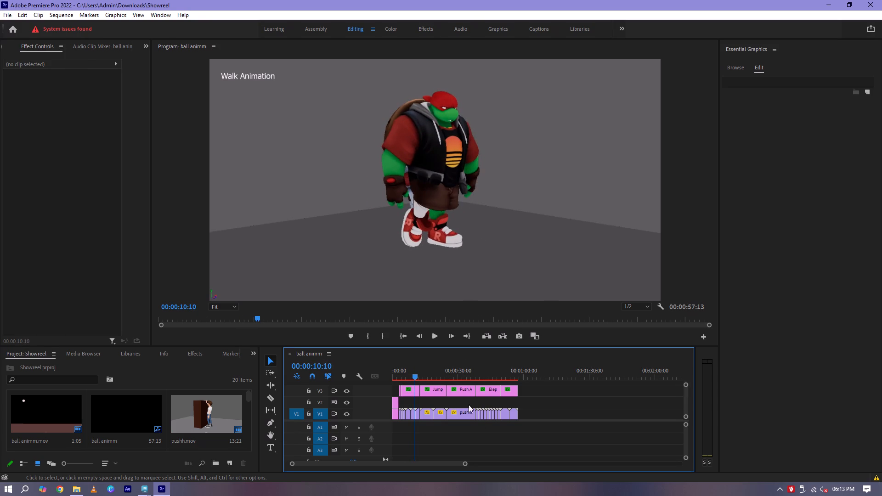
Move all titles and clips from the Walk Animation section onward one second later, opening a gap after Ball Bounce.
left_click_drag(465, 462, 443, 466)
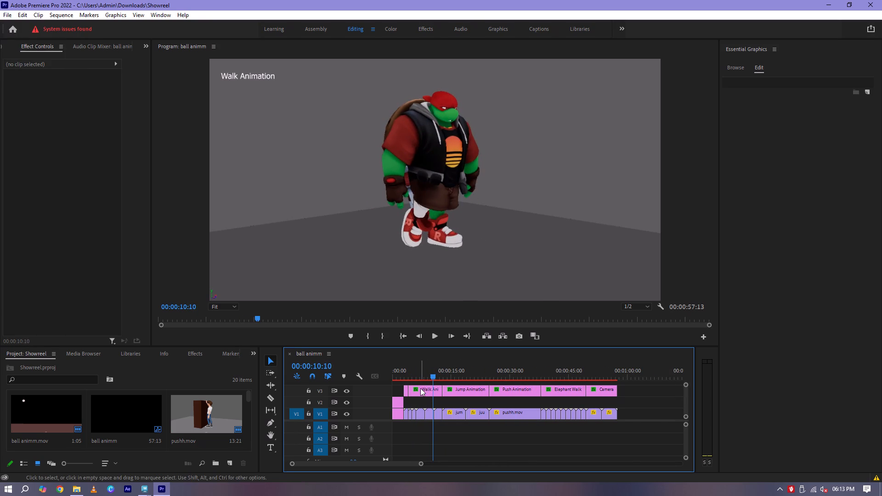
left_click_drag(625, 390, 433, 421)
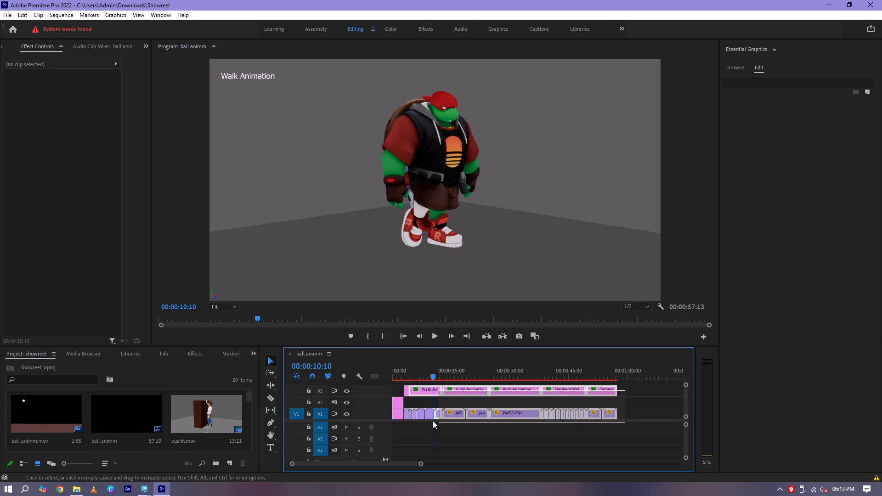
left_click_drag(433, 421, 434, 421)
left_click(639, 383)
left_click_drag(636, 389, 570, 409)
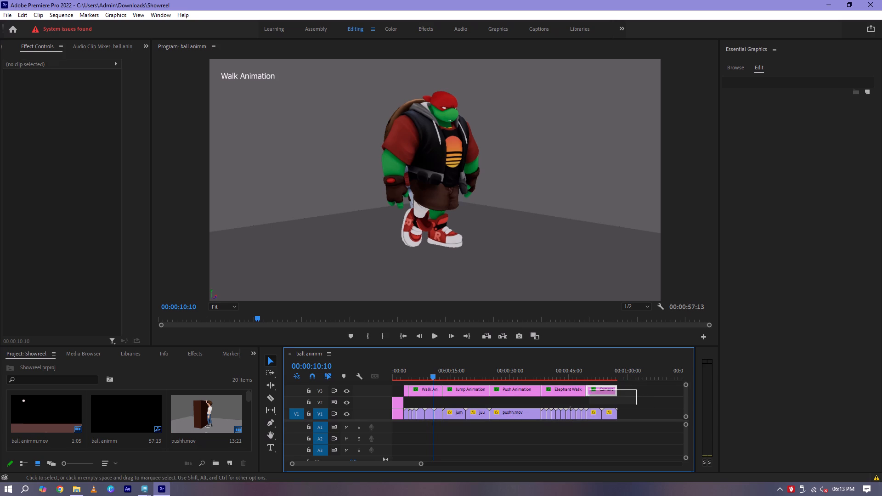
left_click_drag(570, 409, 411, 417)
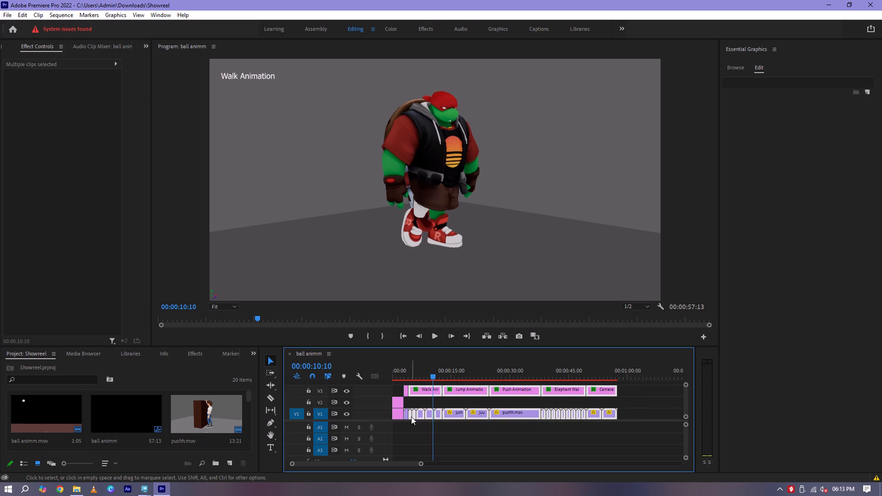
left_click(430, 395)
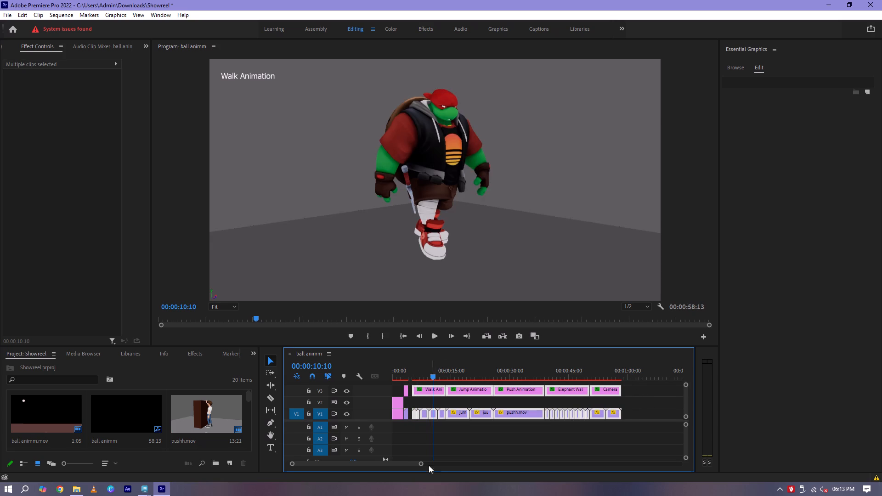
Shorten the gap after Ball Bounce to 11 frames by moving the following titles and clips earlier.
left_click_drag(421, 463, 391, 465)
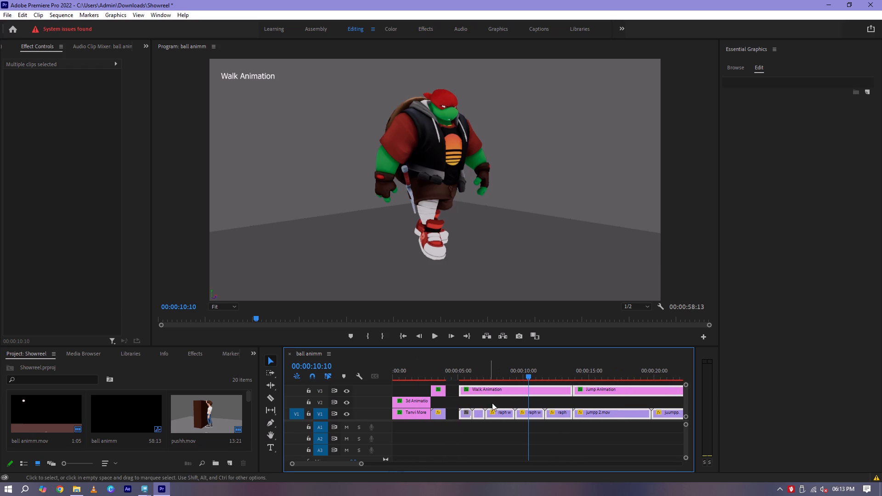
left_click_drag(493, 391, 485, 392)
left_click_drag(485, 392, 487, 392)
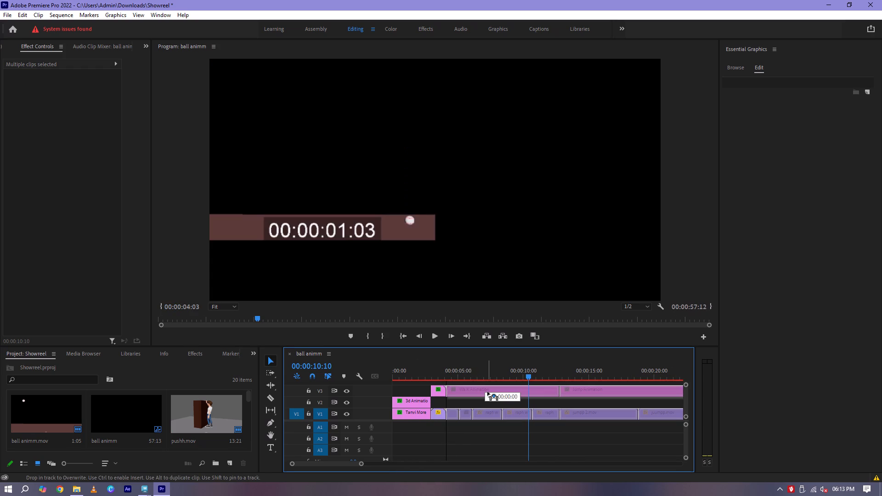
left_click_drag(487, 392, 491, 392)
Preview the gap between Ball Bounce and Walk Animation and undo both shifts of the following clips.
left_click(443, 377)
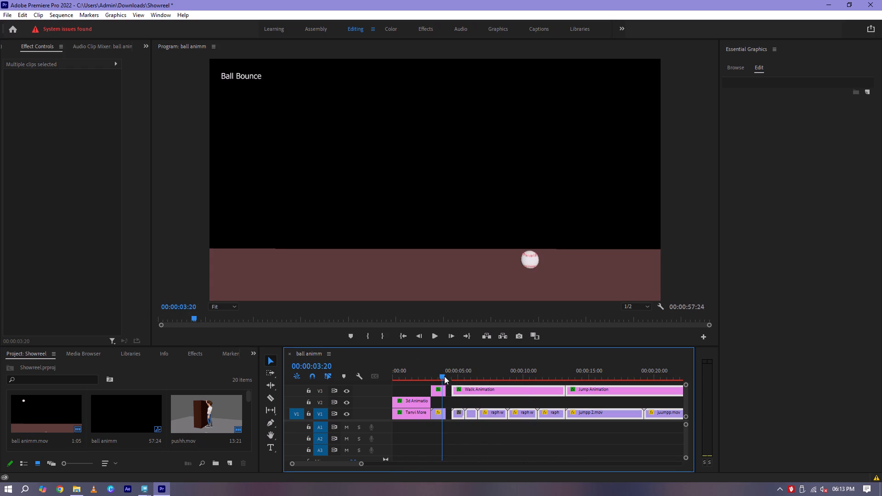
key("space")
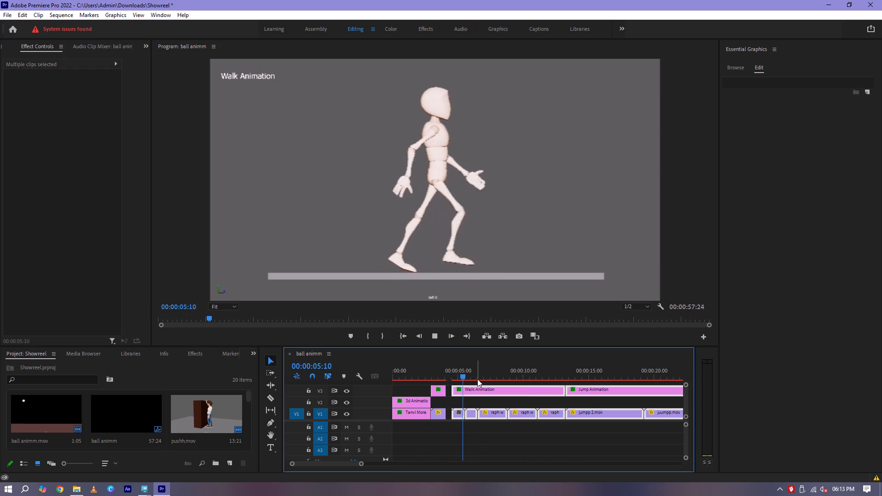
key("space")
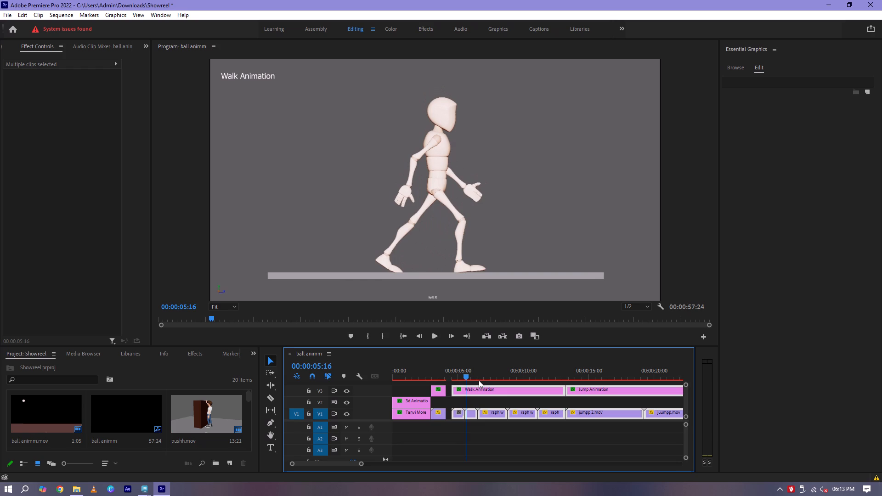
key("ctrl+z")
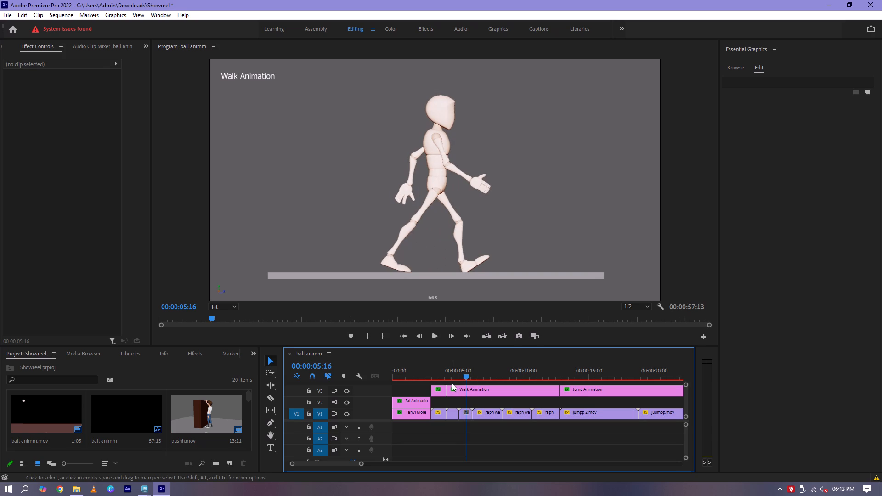
Set the scale of the first clip in the Walk Animation section to 105 and play the section back.
key("space")
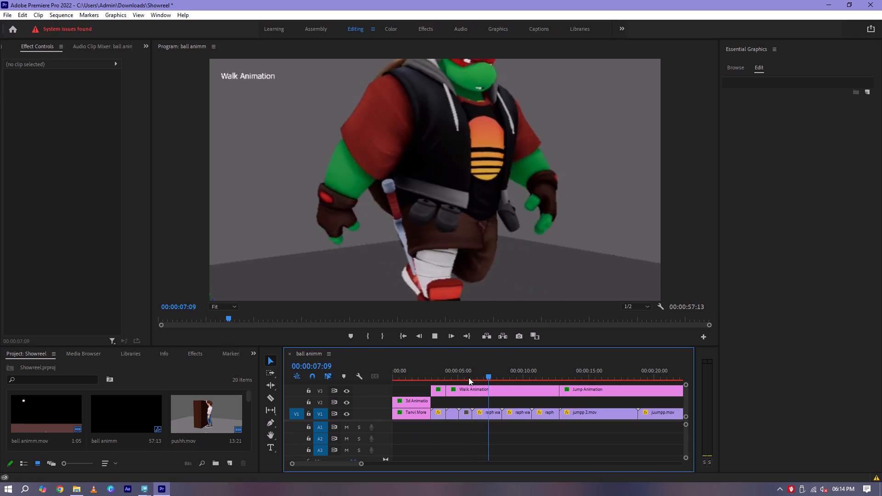
left_click(461, 375)
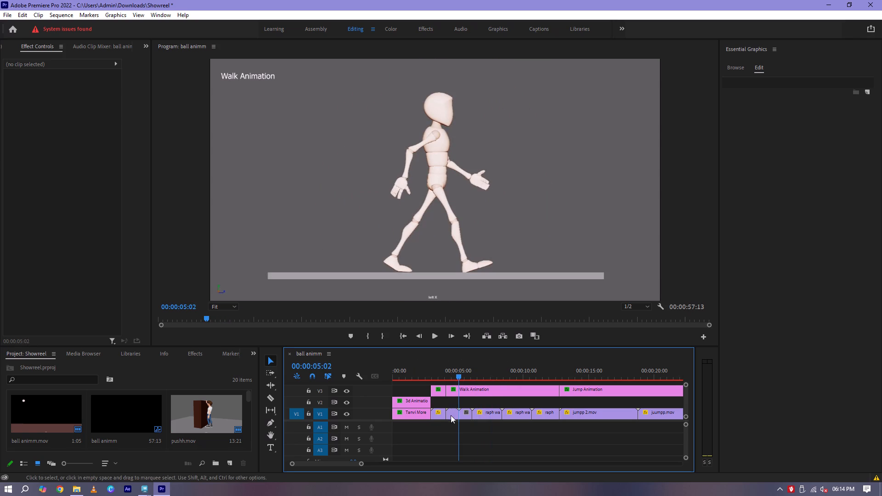
left_click(451, 415)
left_click_drag(68, 101, 74, 102)
key("space")
key("space")
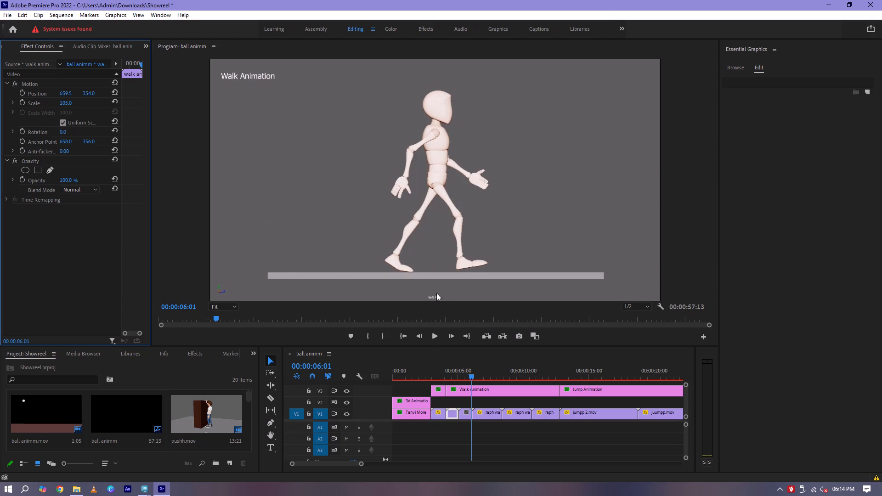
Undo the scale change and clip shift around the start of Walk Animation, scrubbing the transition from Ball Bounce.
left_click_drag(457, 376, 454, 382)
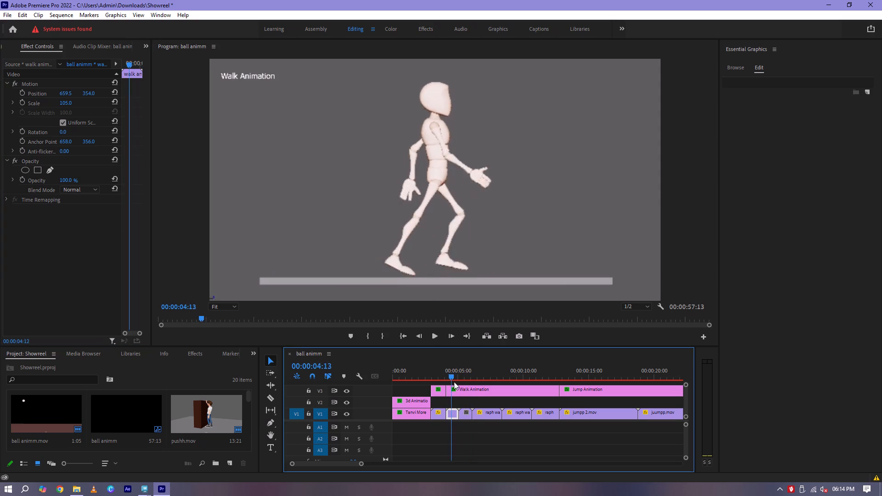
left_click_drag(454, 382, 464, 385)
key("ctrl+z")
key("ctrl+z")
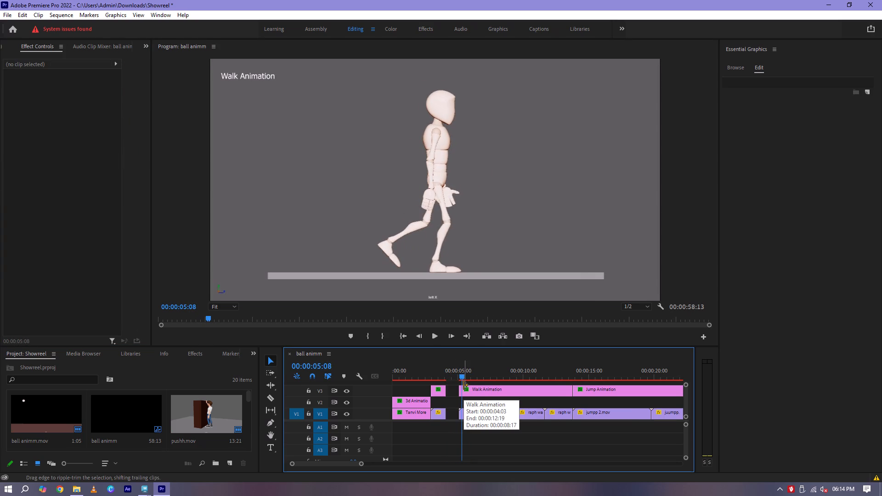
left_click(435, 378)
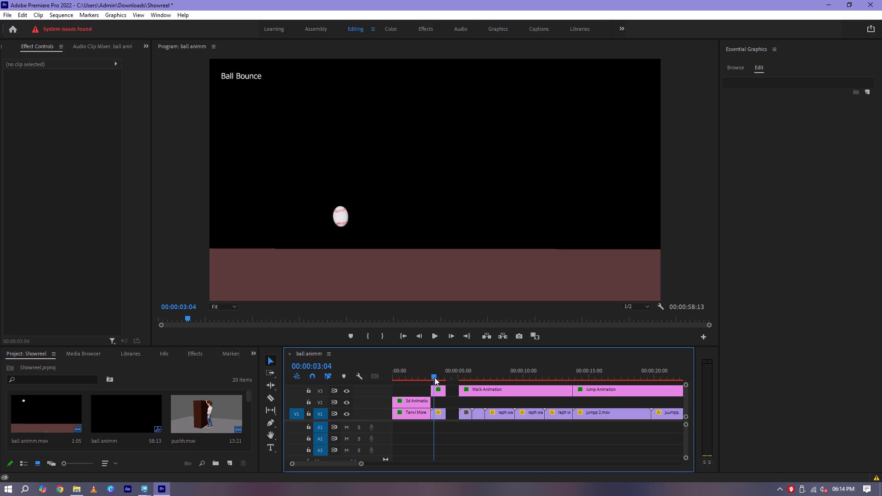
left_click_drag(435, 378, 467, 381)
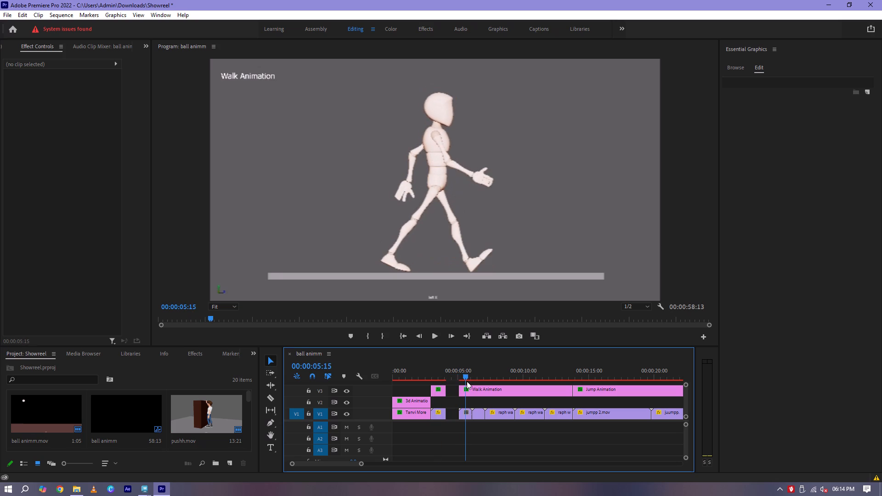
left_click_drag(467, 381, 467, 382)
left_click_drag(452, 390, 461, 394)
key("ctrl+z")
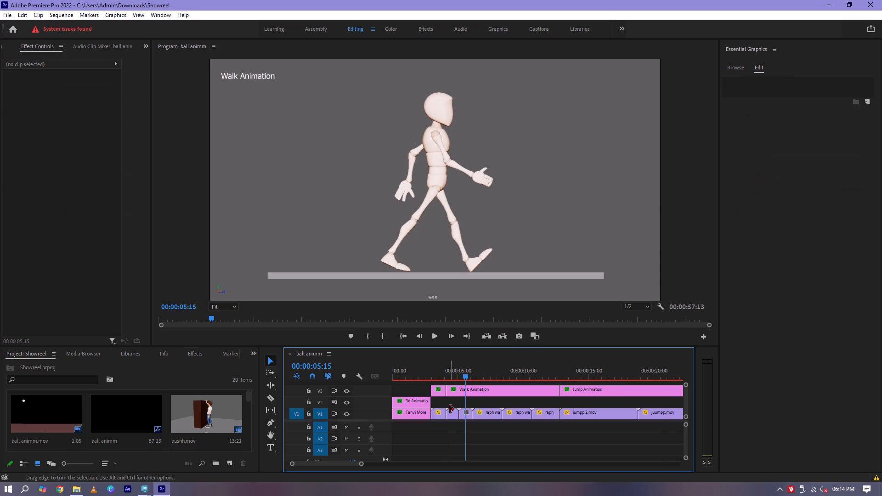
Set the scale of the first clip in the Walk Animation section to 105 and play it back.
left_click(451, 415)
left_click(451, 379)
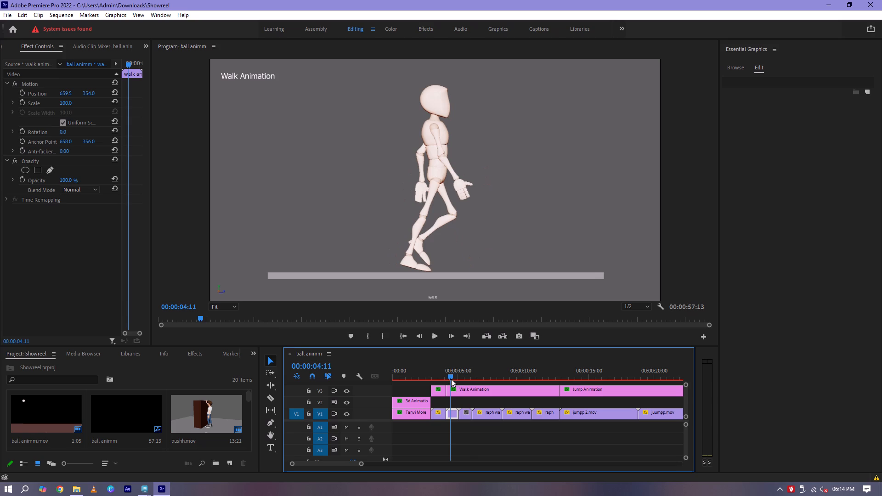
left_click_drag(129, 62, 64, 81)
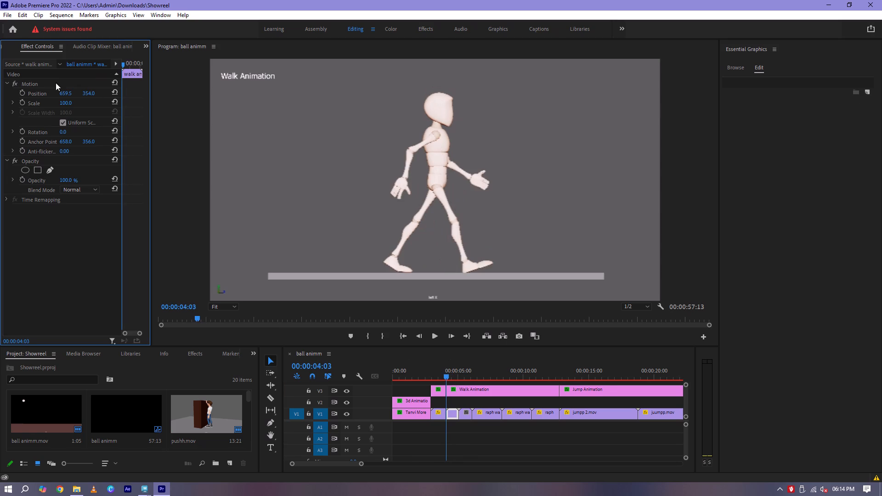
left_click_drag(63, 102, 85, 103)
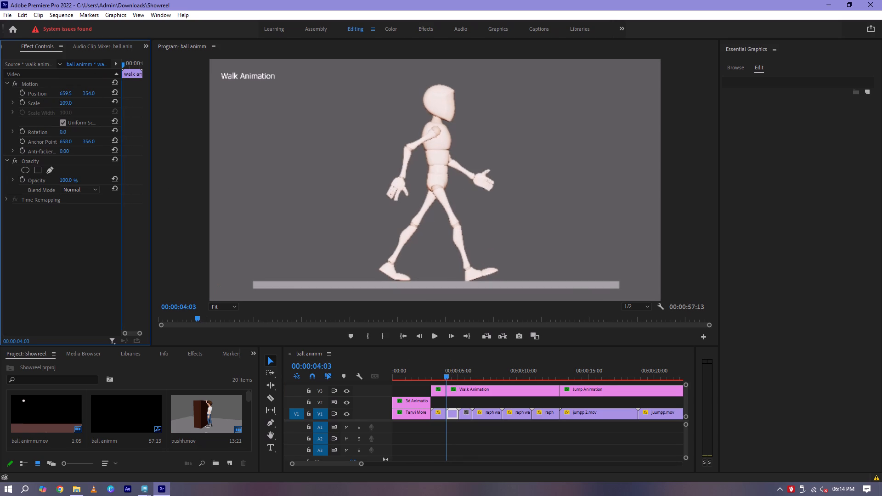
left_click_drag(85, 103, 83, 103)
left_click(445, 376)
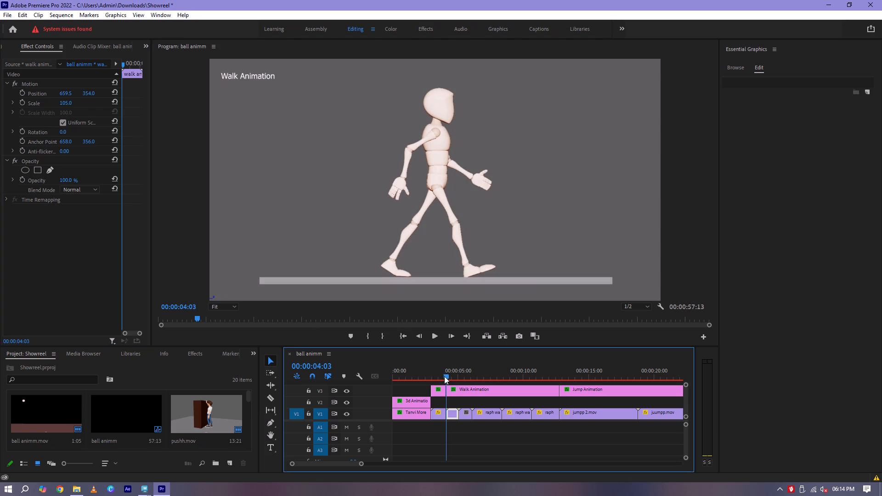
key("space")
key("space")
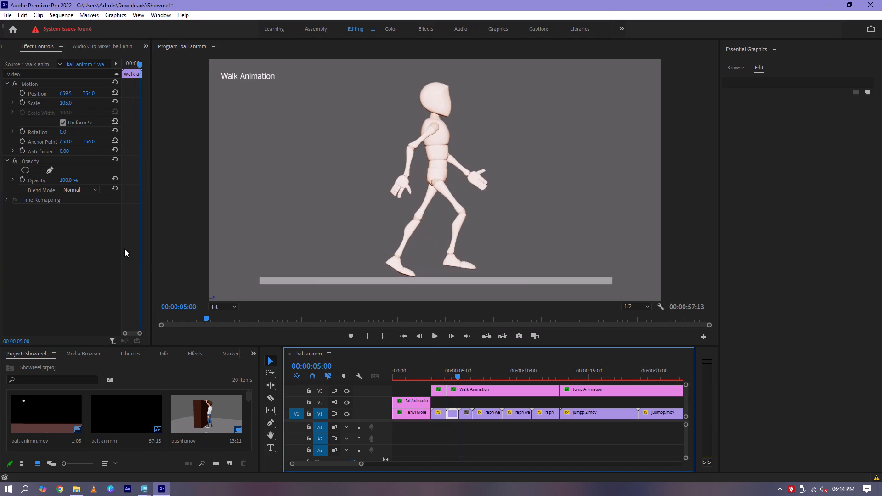
Set the scale of the first Walk Animation clip to 108 and play the section back from its start.
left_click_drag(132, 63, 80, 72)
left_click_drag(66, 103, 68, 103)
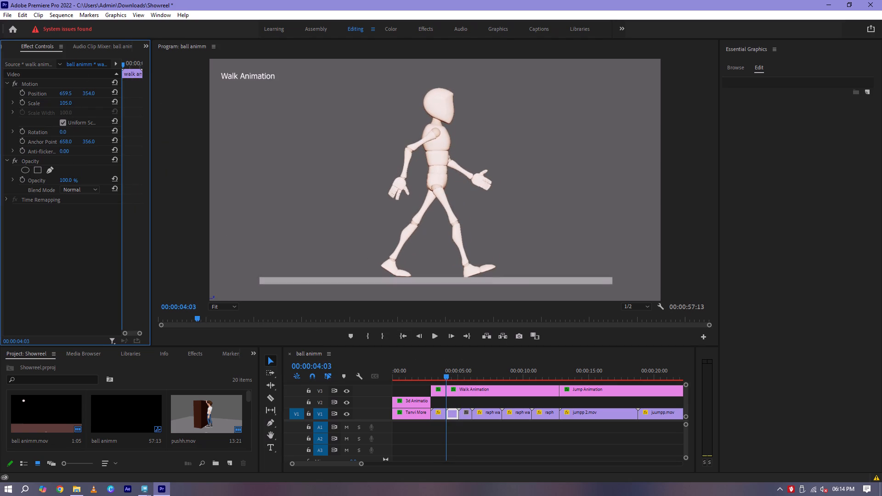
left_click_drag(68, 103, 77, 103)
left_click_drag(440, 373, 435, 373)
key("space")
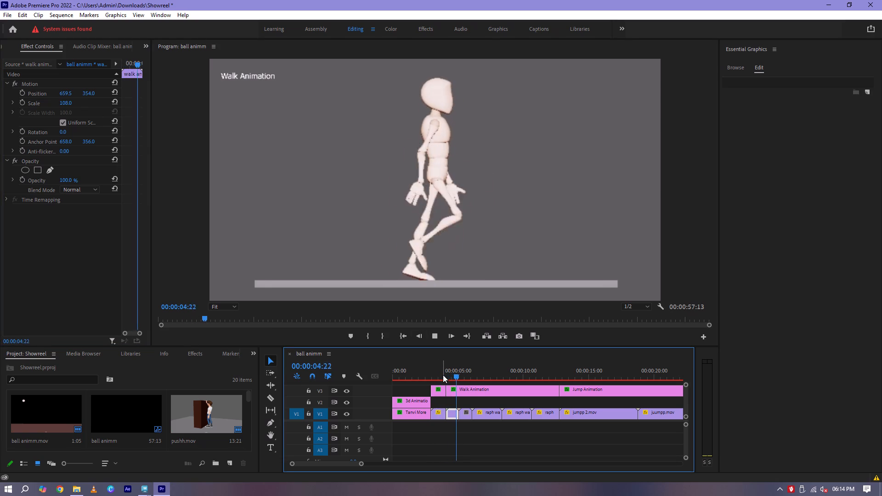
key("space")
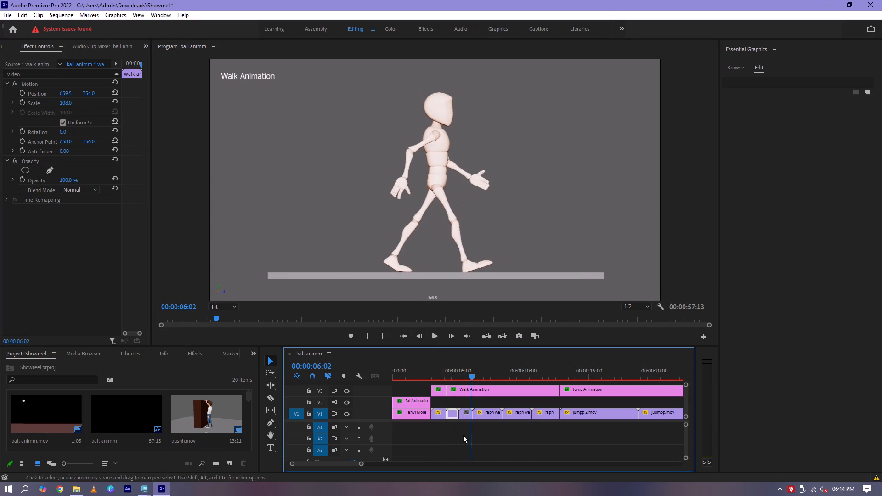
Copy the first Walk Animation clip's scale of 108 to the second mannequin walk clip and play it back.
left_click(61, 105)
key("ctrl+c")
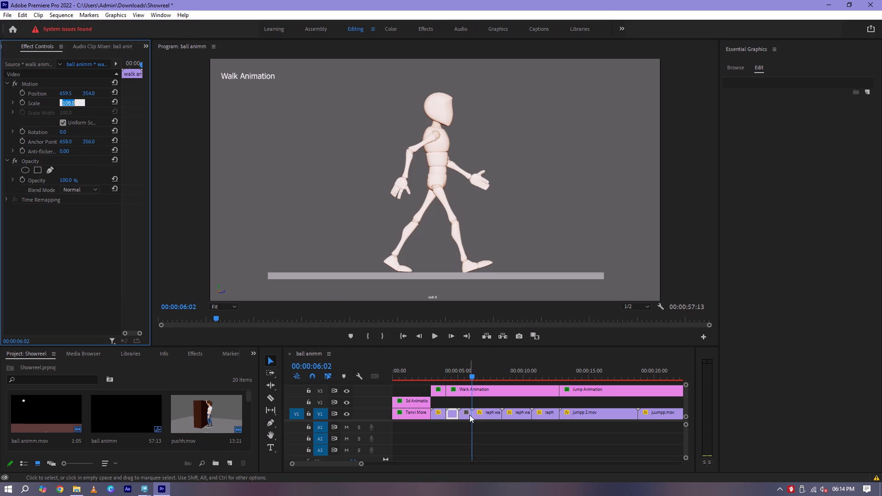
left_click(469, 415)
left_click(63, 103)
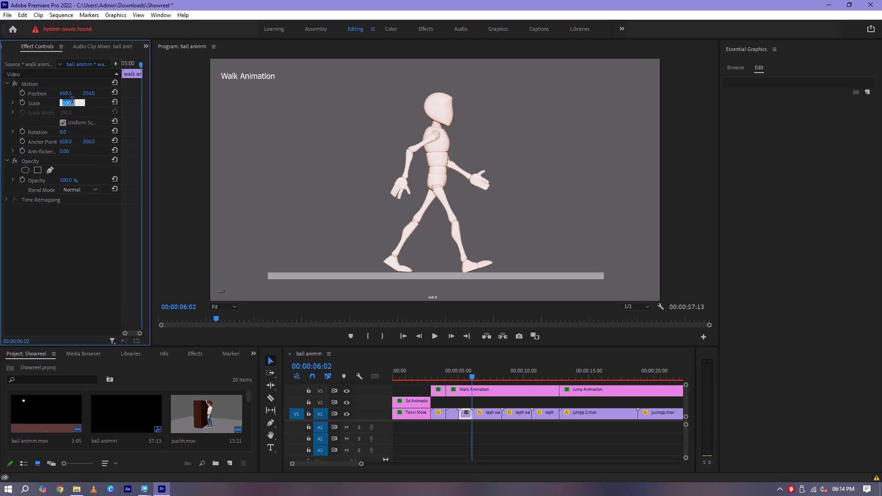
key("ctrl+v")
key("Return")
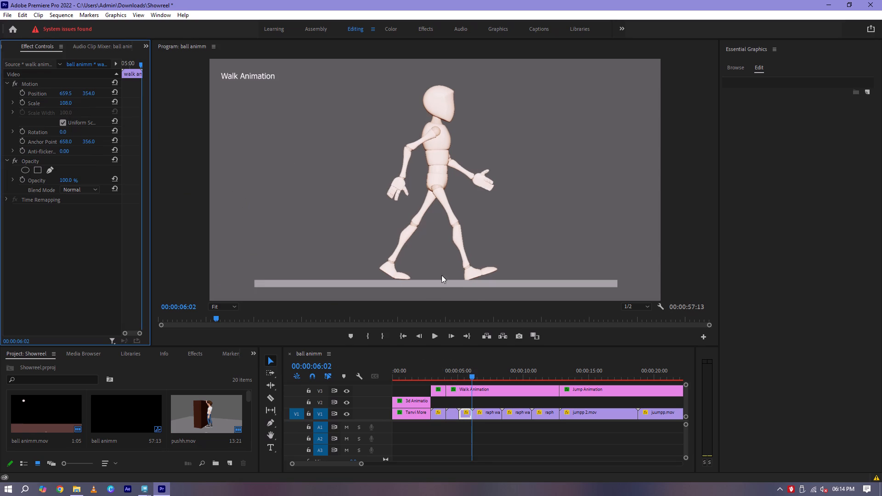
key("space")
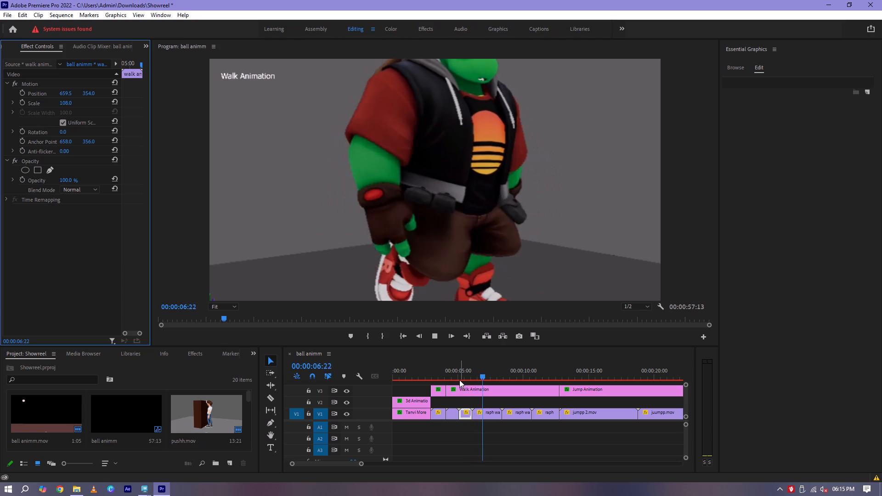
Apply the copied scale of 108 to the first raph walk clip, the third clip in Walk Animation.
left_click(488, 411)
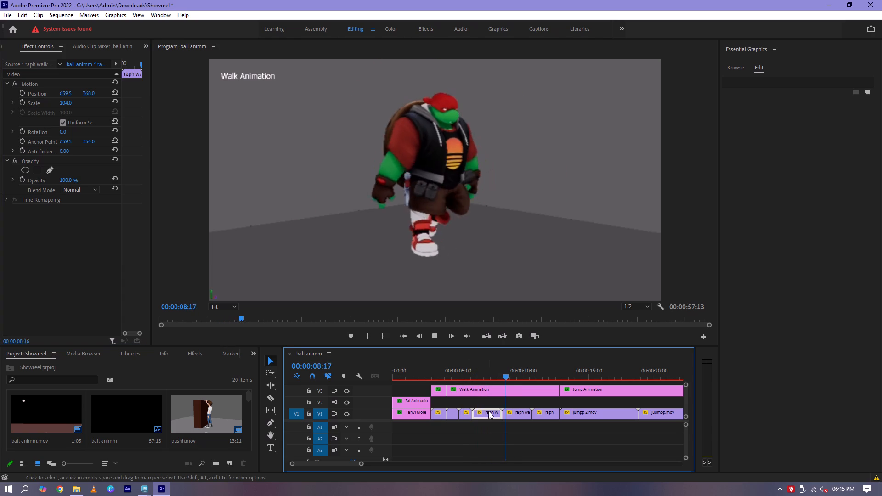
key("space")
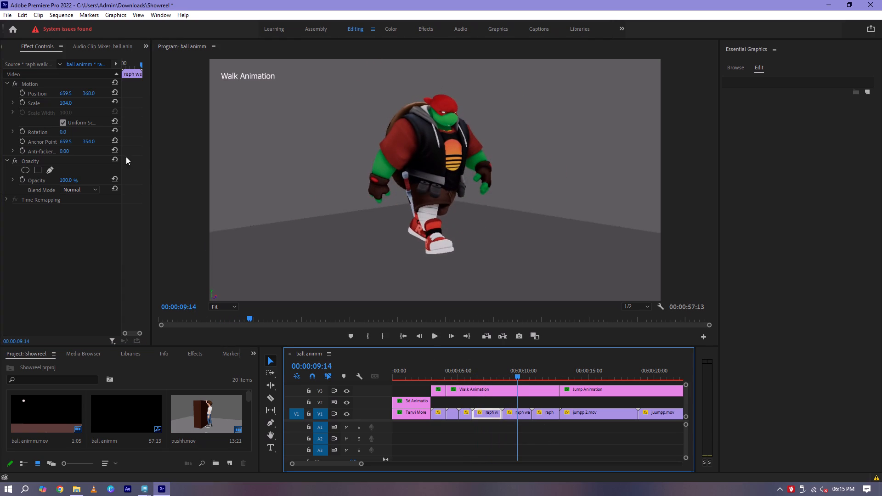
left_click(492, 377)
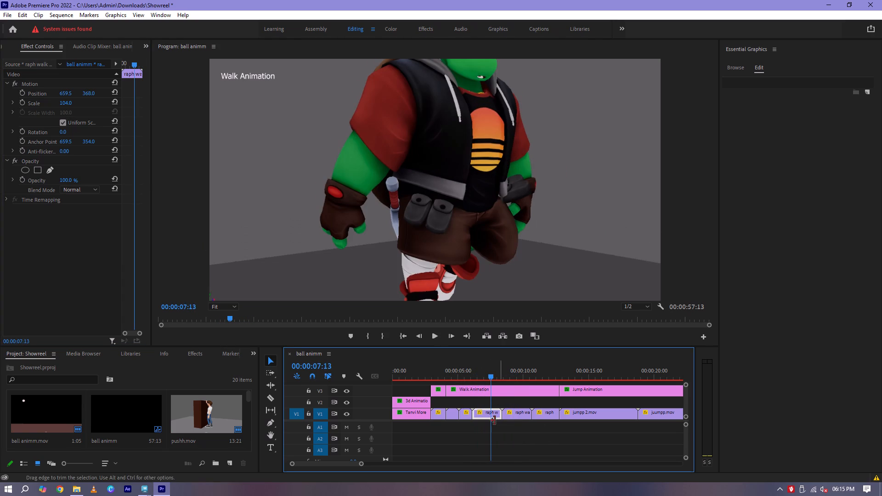
left_click(61, 101)
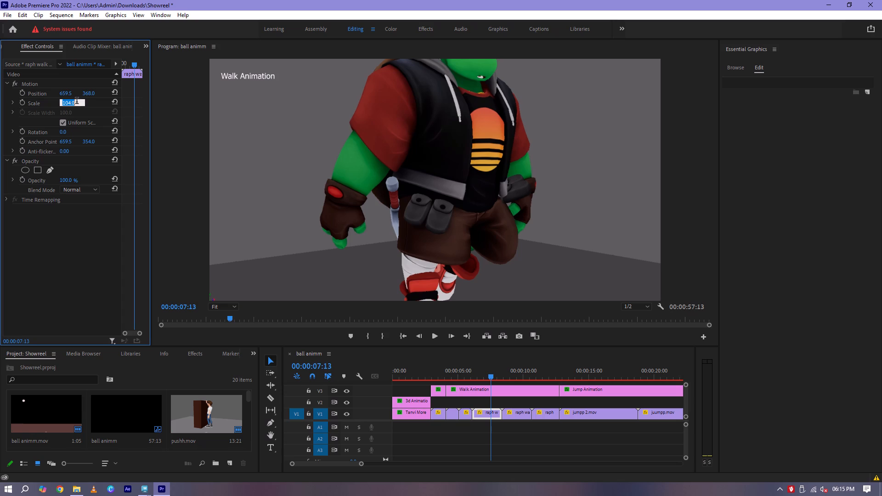
key("ctrl+v")
key("Return")
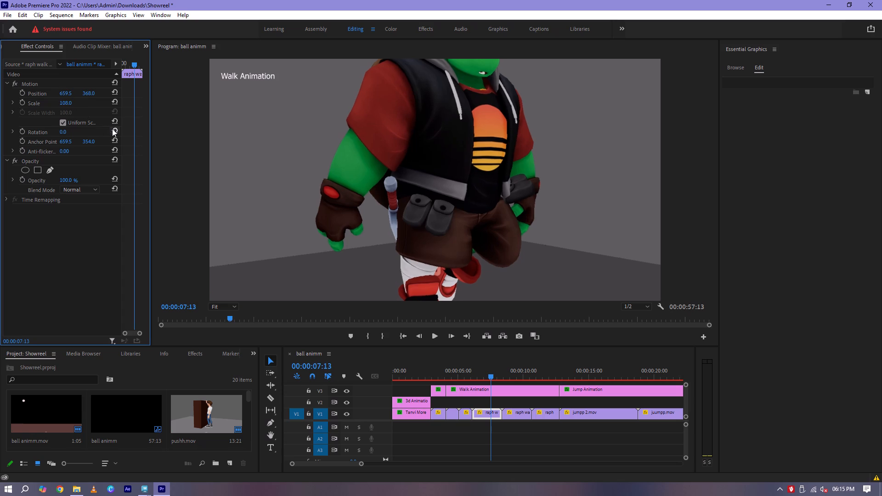
Apply the copied scale of 108 to the second raph walk clip in the Walk Animation section.
left_click(518, 411)
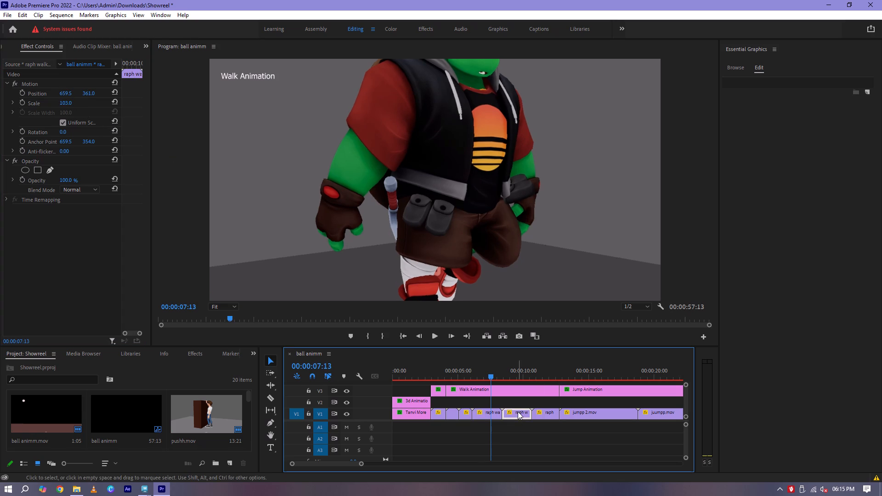
left_click(520, 372)
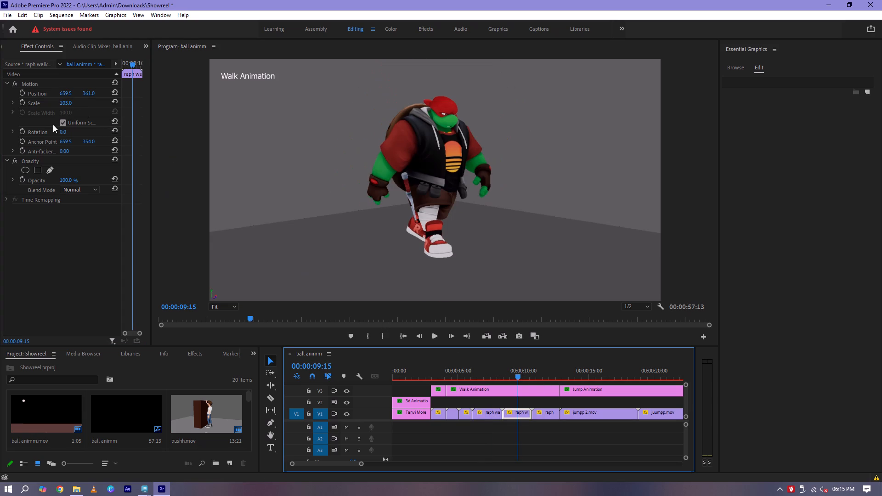
left_click(63, 102)
key("ctrl+v")
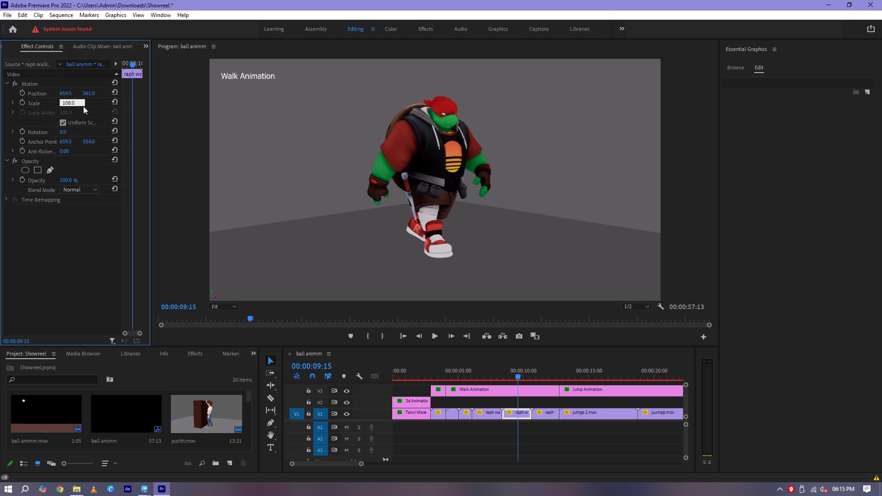
key("Return")
Apply the copied scale of 108 to the last raph walk clip, just before the Jump Animation section.
left_click(542, 413)
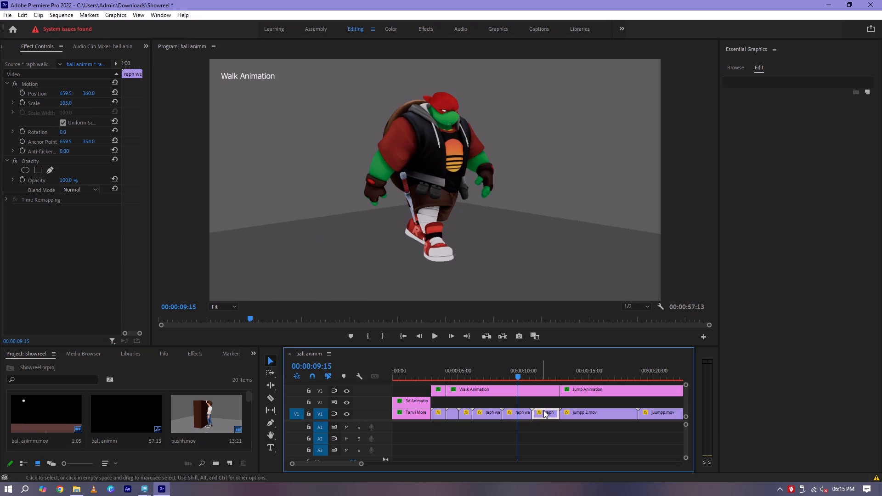
left_click(545, 375)
left_click(65, 101)
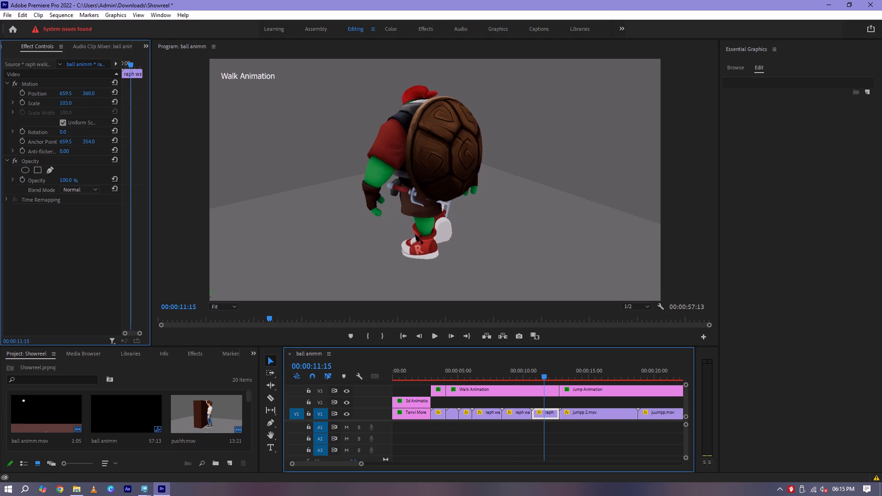
key("ctrl+v")
key("Return")
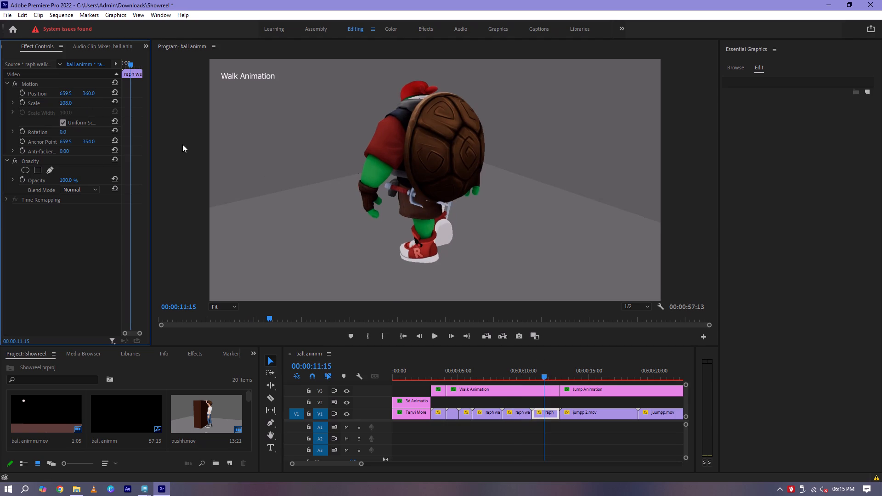
Play on into the Jump Animation section and check the scale of its first clip, jumpp 2.mov.
key("space")
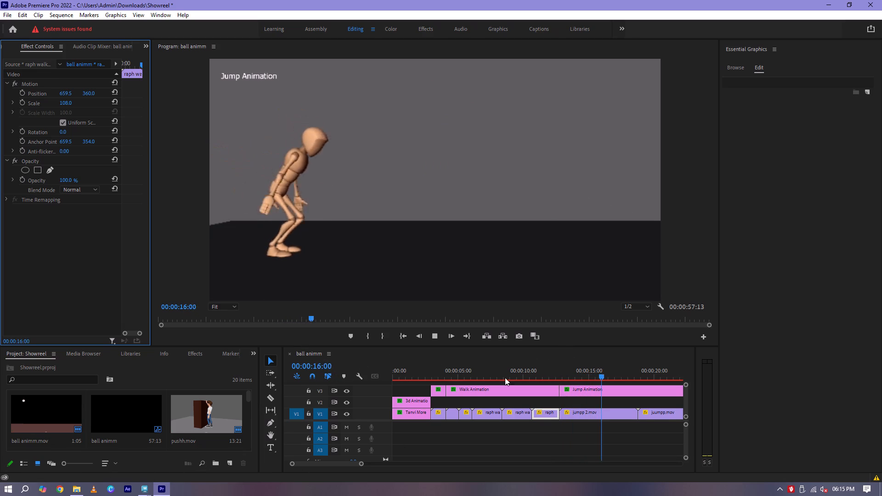
left_click(621, 414)
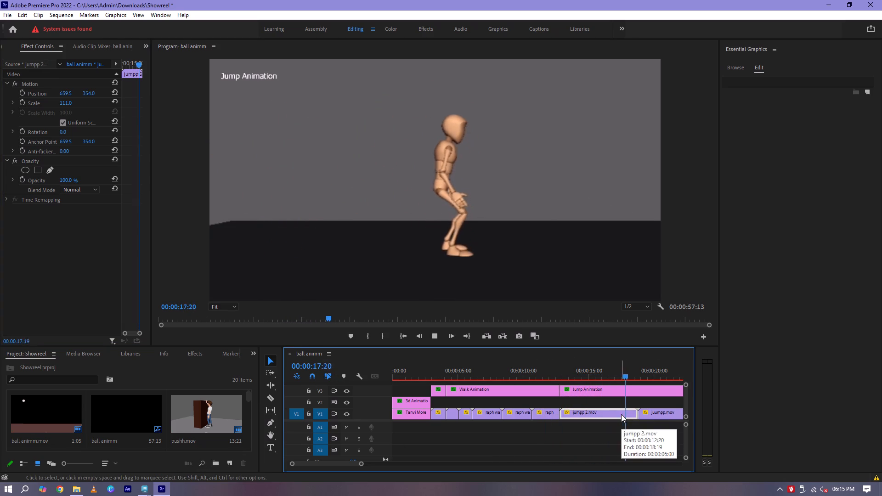
key("space")
left_click(63, 101)
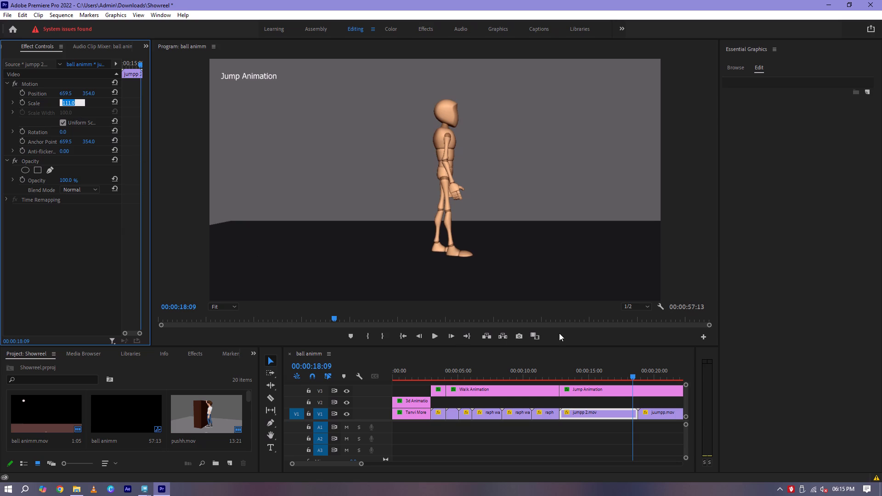
Scrub through the showreel from the opening through the Walk, Jump, Push, Elephant Walk and Camera Animation sections to review their framing.
left_click_drag(616, 378, 681, 382)
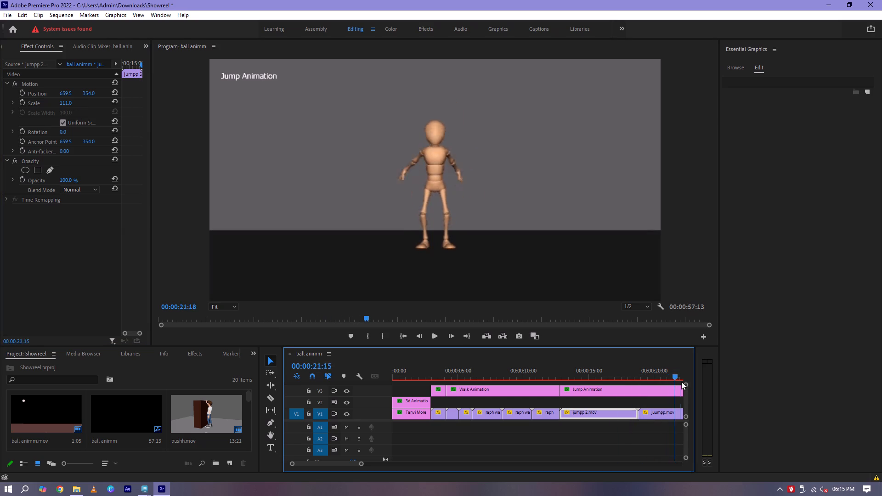
left_click_drag(681, 382, 578, 388)
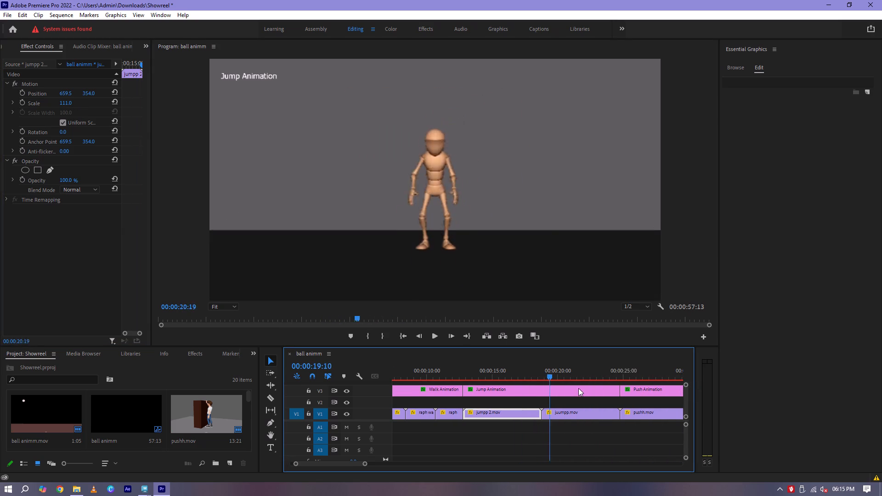
left_click_drag(578, 388, 670, 390)
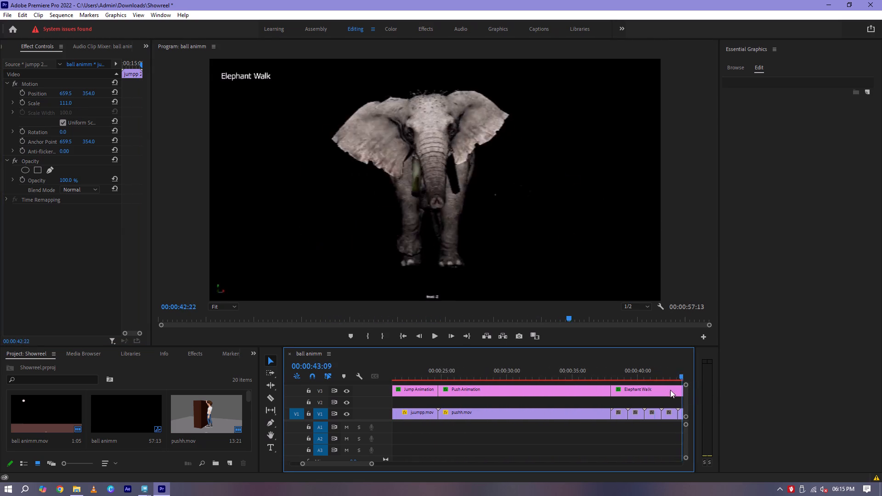
left_click_drag(670, 390, 654, 384)
left_click_drag(353, 464, 372, 463)
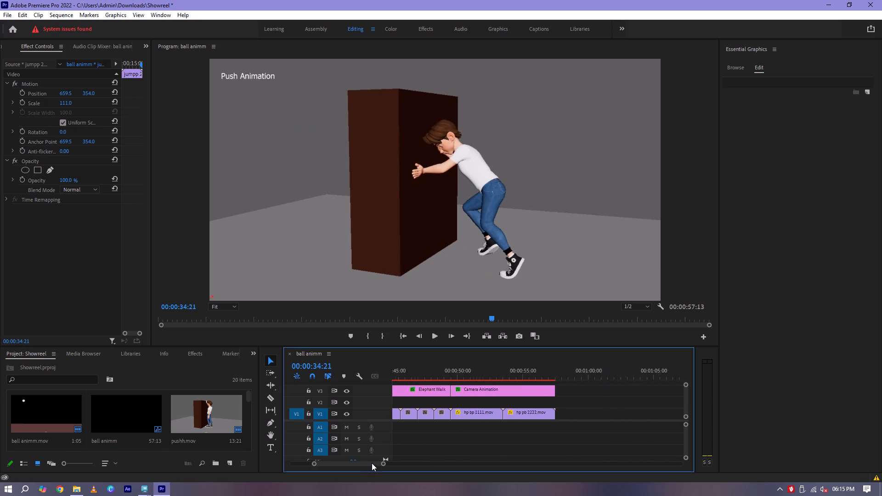
left_click_drag(372, 463, 198, 433)
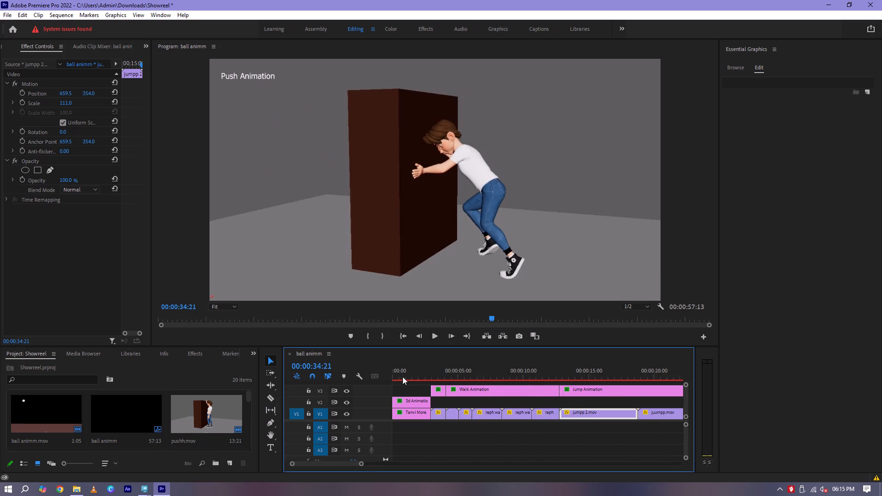
left_click_drag(400, 376, 619, 373)
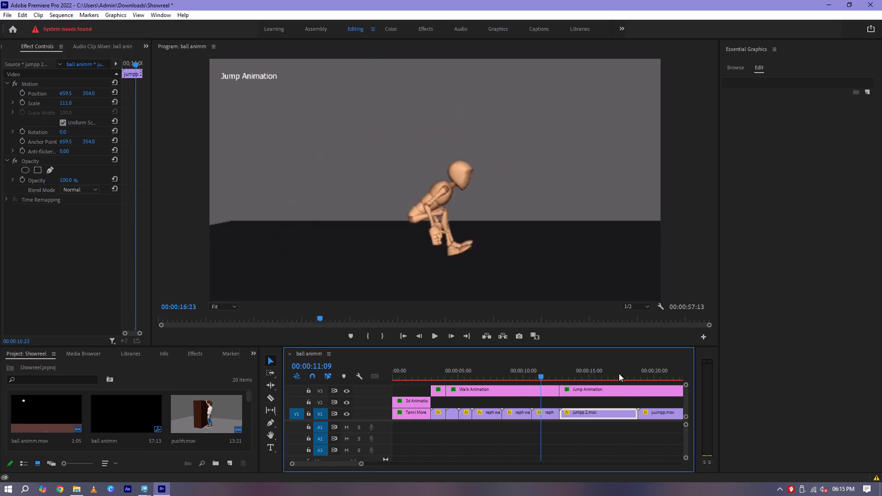
left_click_drag(619, 373, 667, 380)
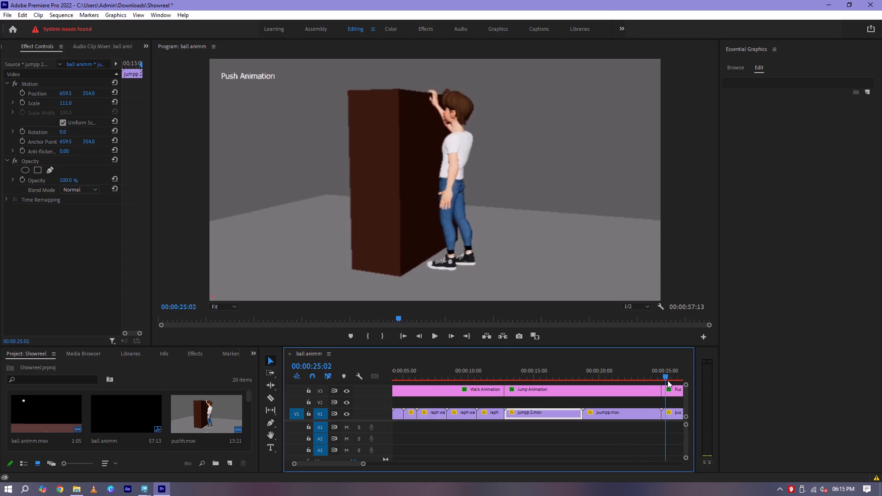
left_click_drag(667, 380, 699, 371)
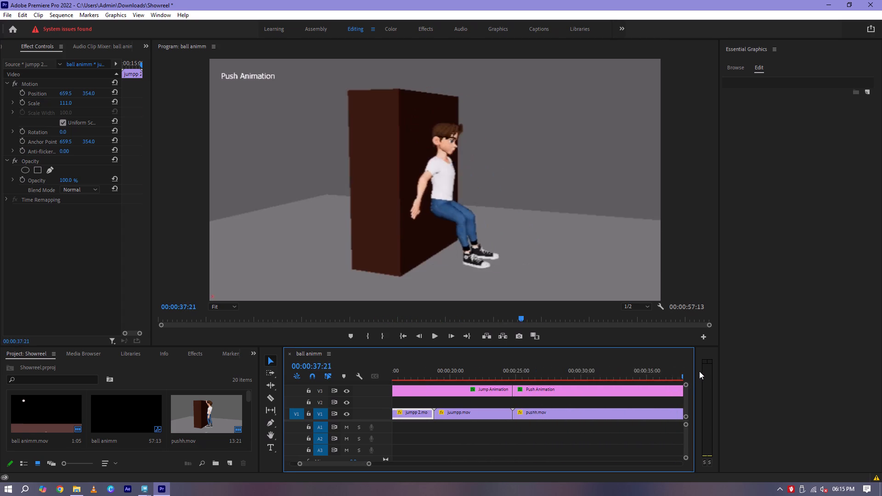
left_click_drag(699, 371, 676, 365)
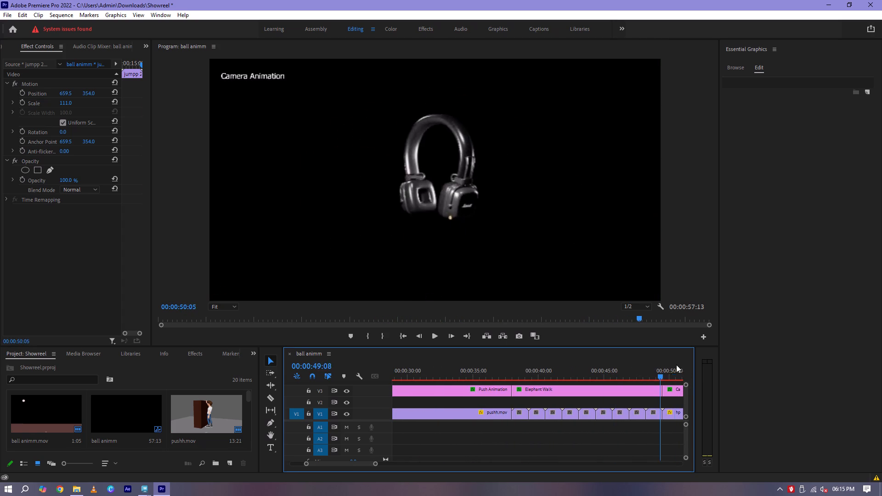
left_click_drag(676, 365, 678, 364)
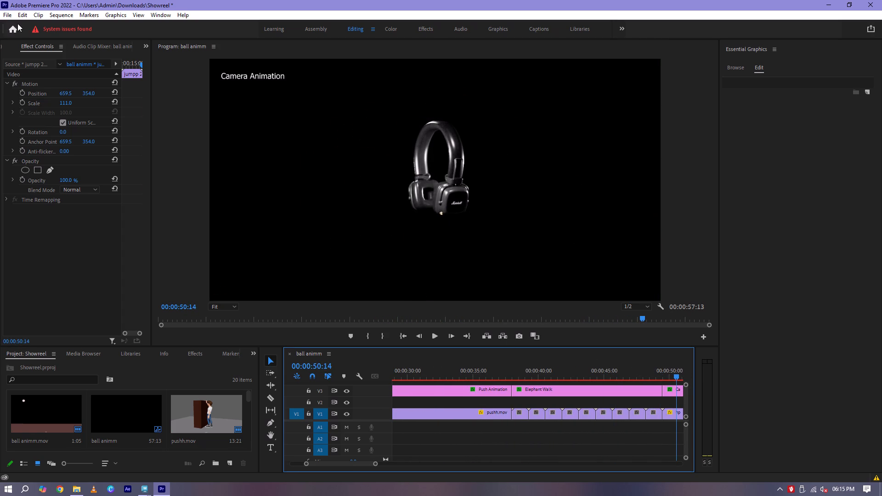
Save the Showreel project.
key("ctrl+s")
Export the sequence as H.264 video ball animm.mp4 with the Match Source - High bitrate preset.
left_click(11, 12)
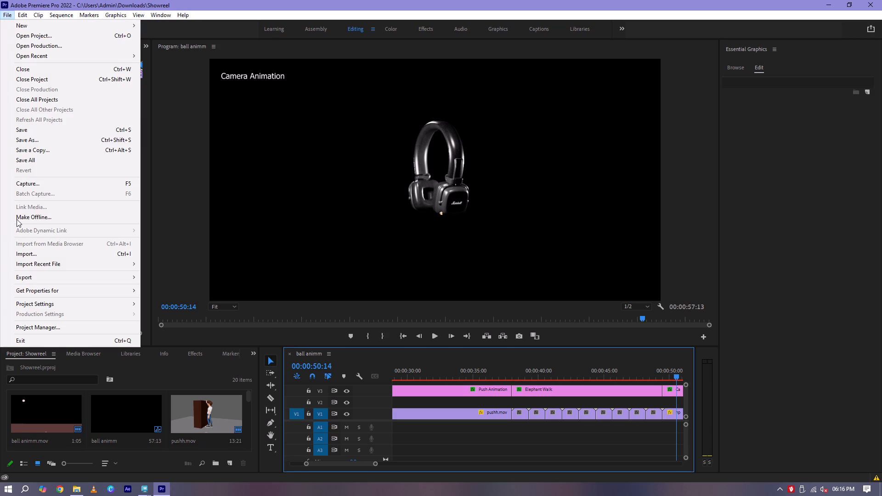
left_click(191, 280)
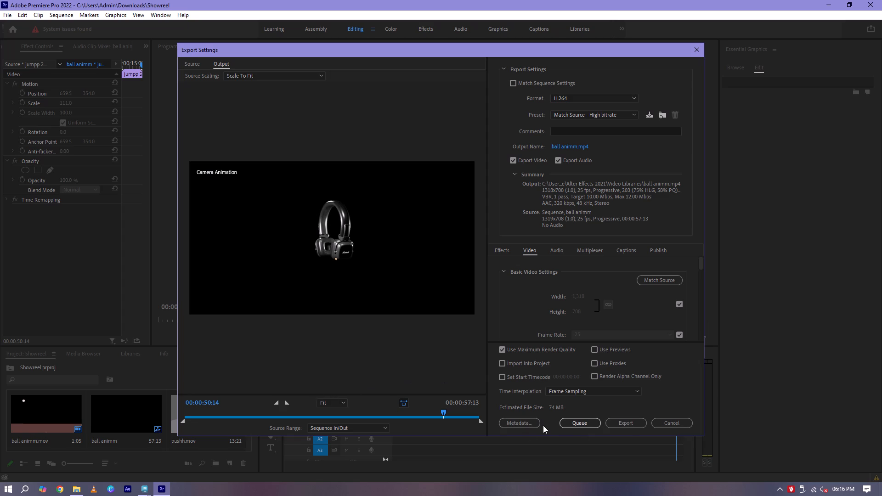
left_click(628, 424)
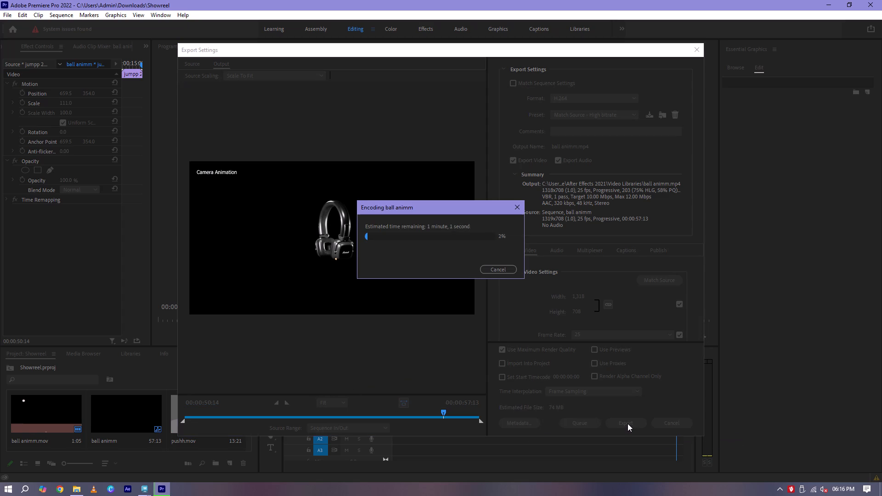
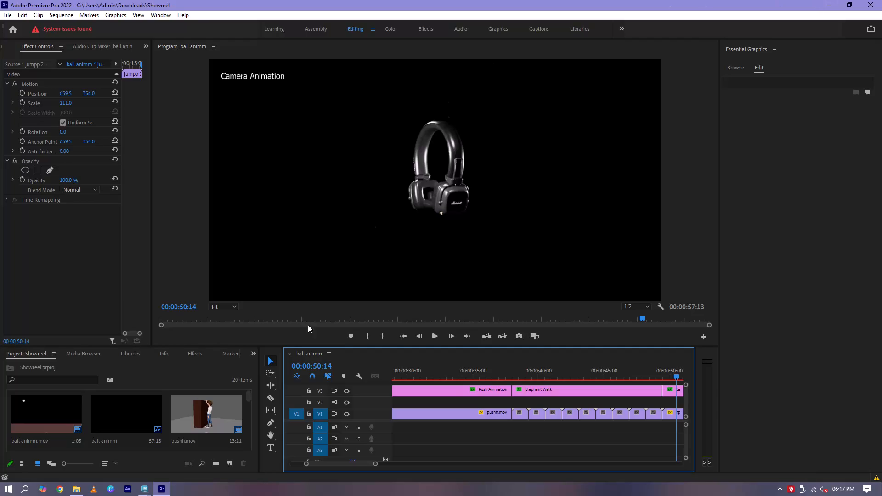
Switch to File Explorer and delete the Motion Graphics Template Media folder from Downloads after checking its contents.
left_click(74, 493)
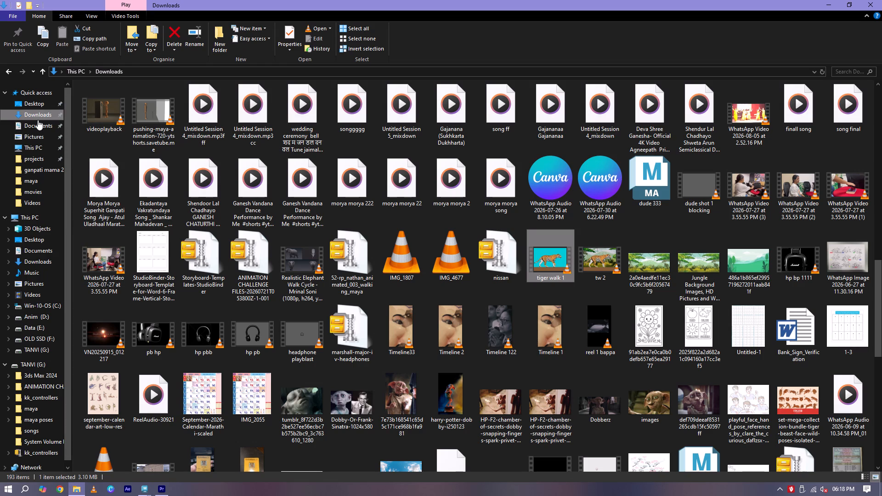
scroll(163, 147, "up", 10)
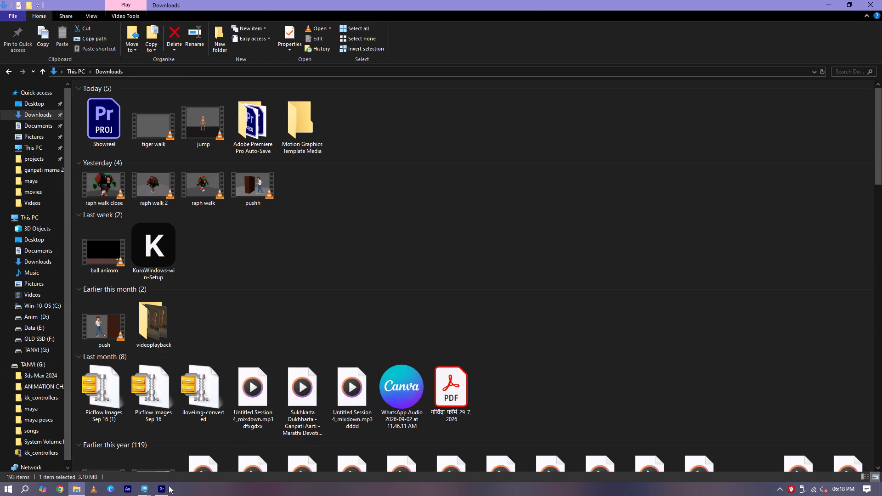
double_click(297, 131)
left_click(38, 73)
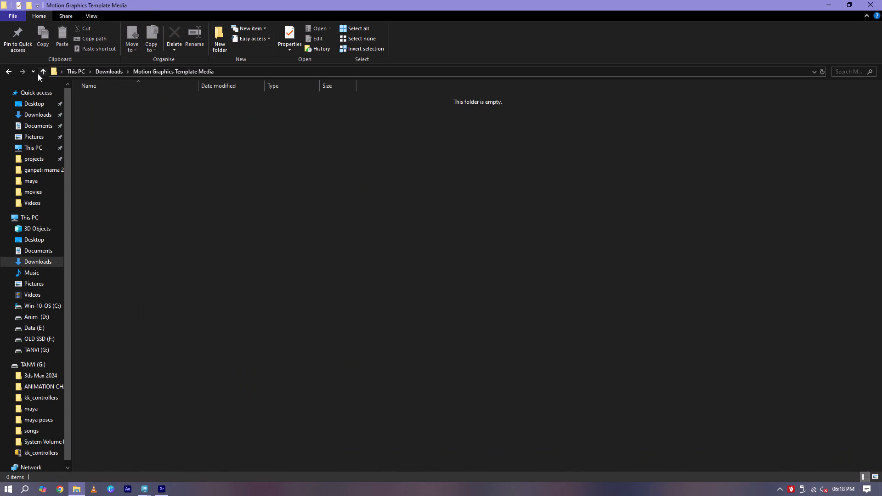
right_click(305, 126)
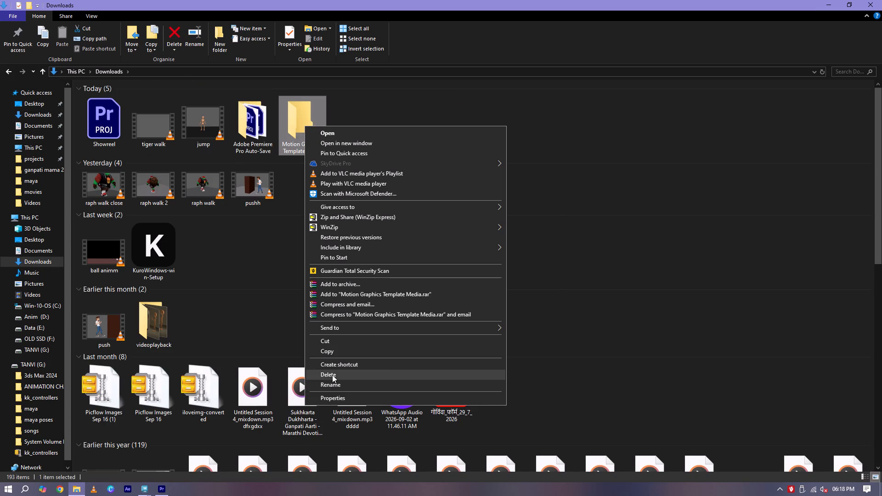
left_click(332, 375)
left_click(472, 279)
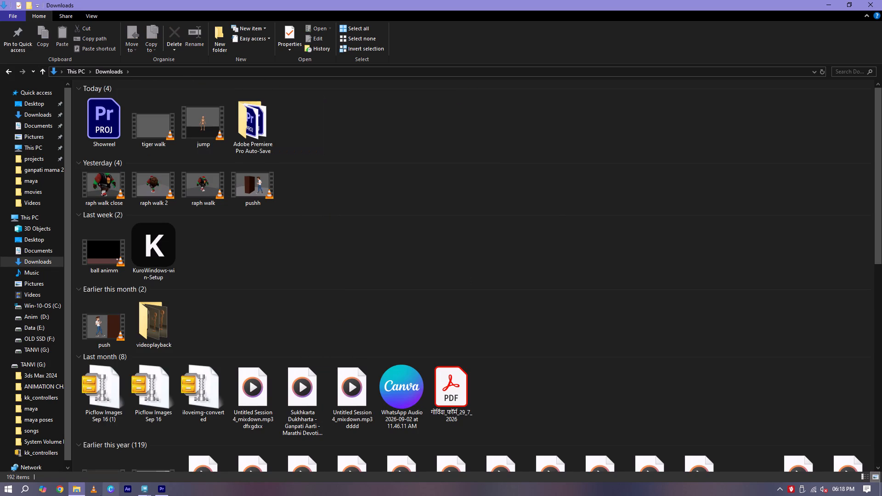
Look for the exported showreel video in the Adobe Premiere Pro Auto-Save folder, Quick access, Desktop and Downloads.
double_click(257, 141)
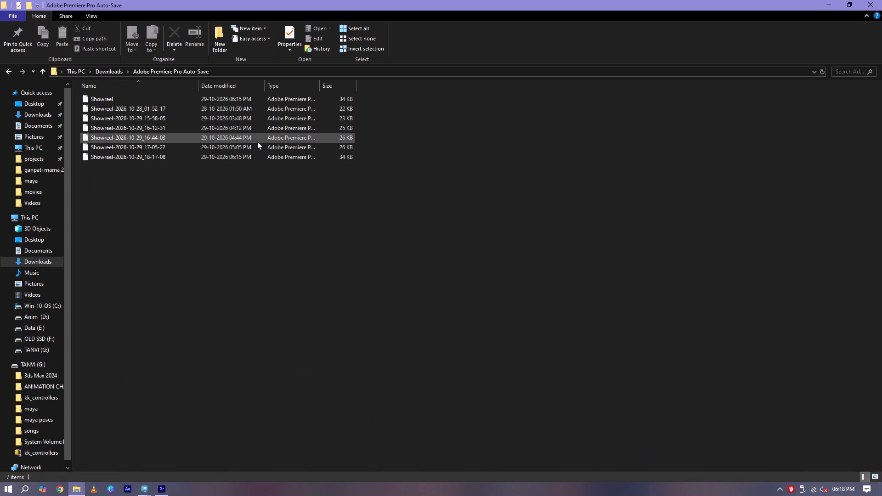
left_click(43, 75)
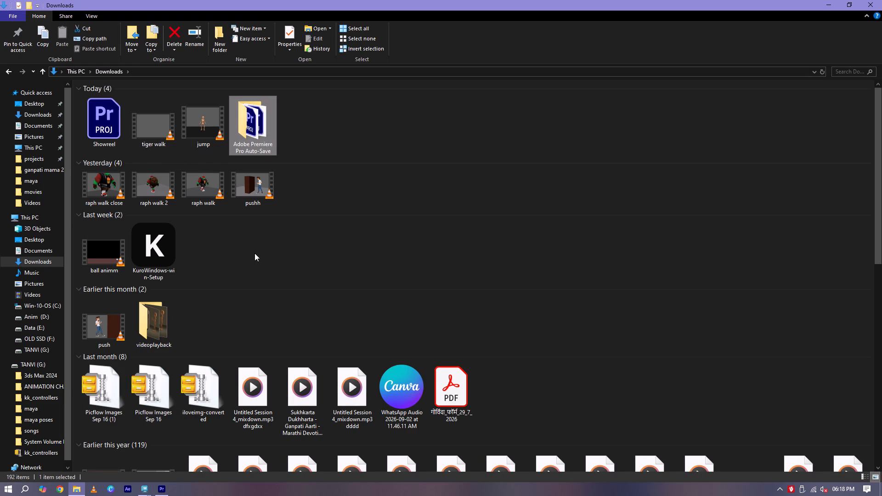
left_click(41, 93)
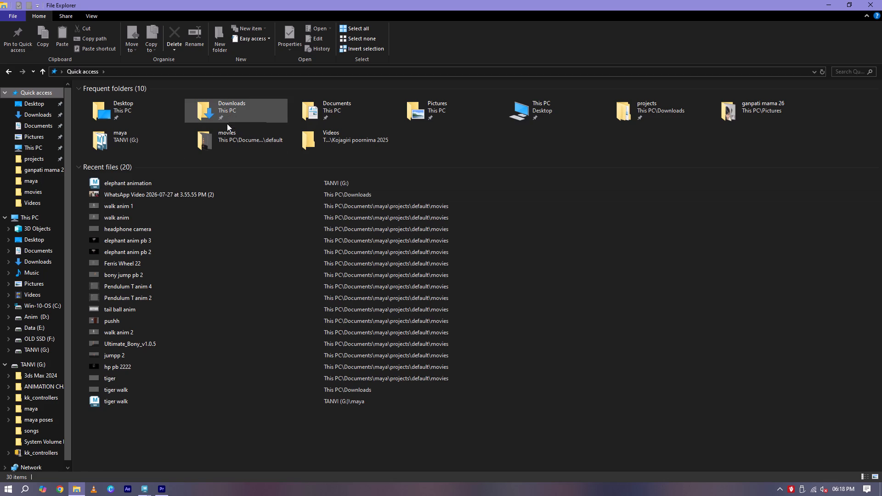
left_click(43, 100)
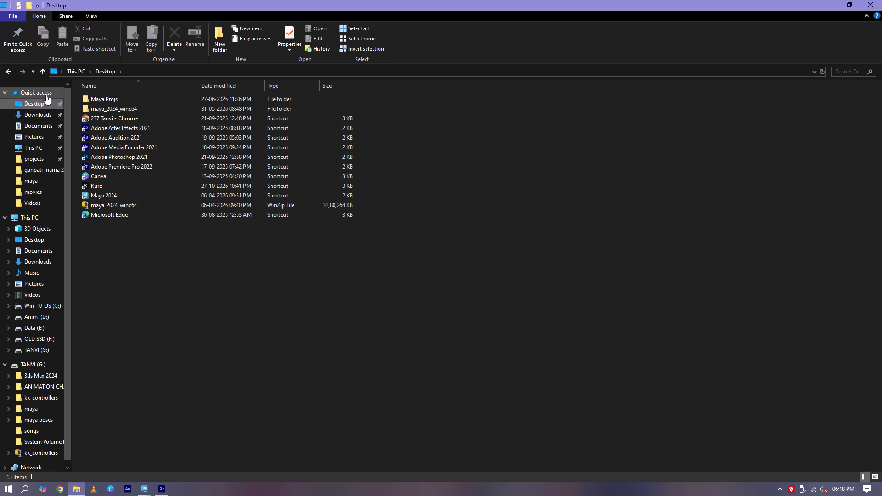
left_click(46, 93)
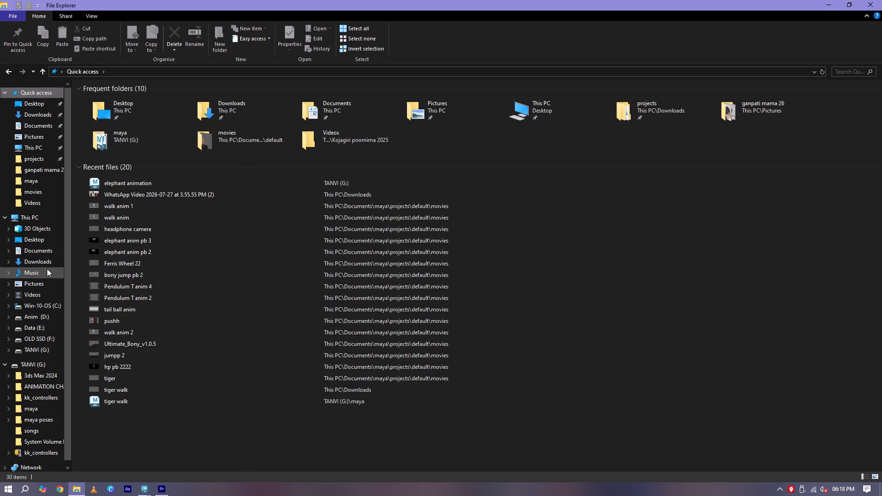
left_click(46, 257)
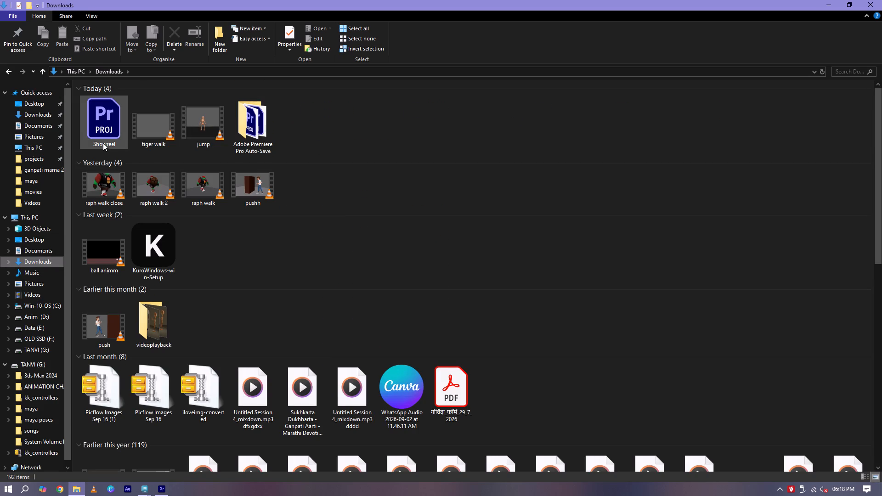
left_click(260, 121)
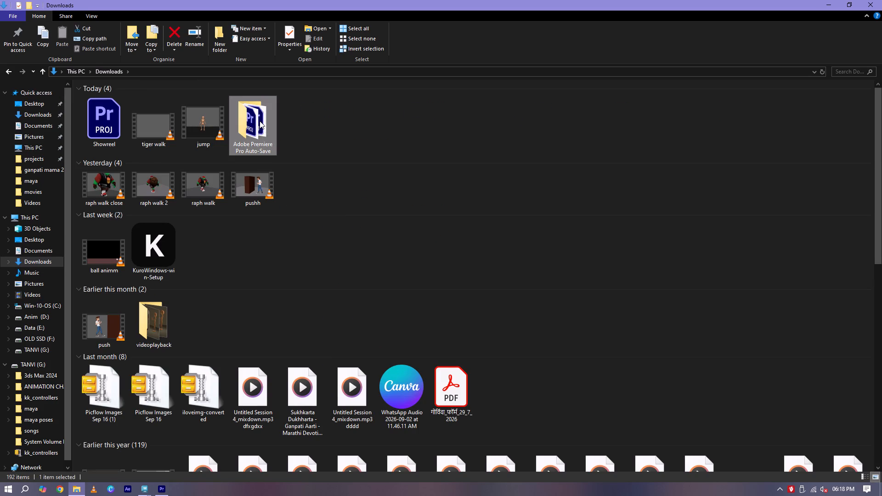
double_click(260, 121)
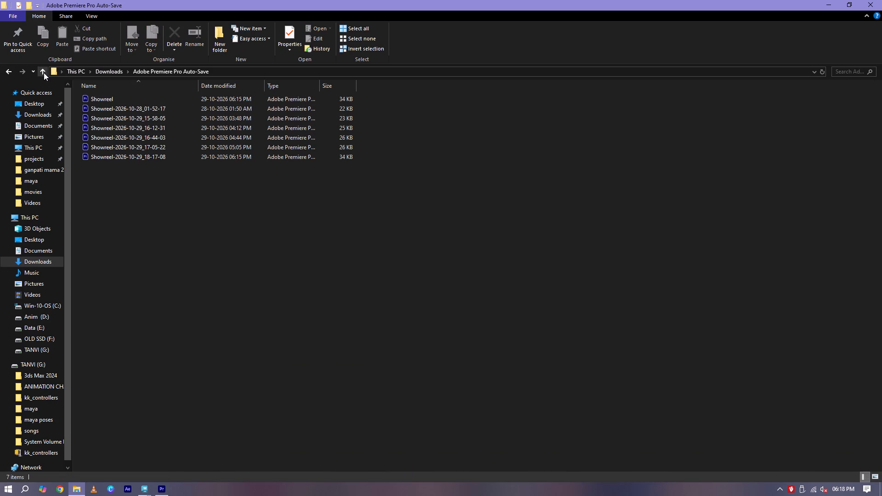
left_click(44, 73)
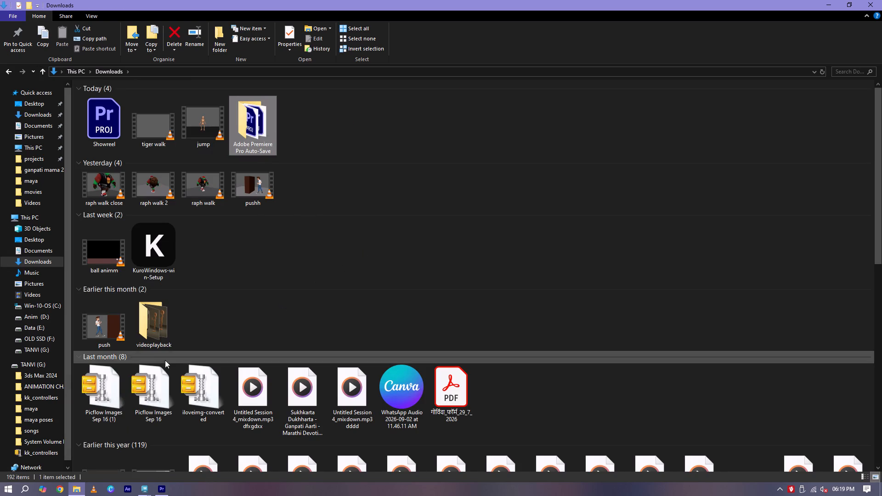
left_click(43, 116)
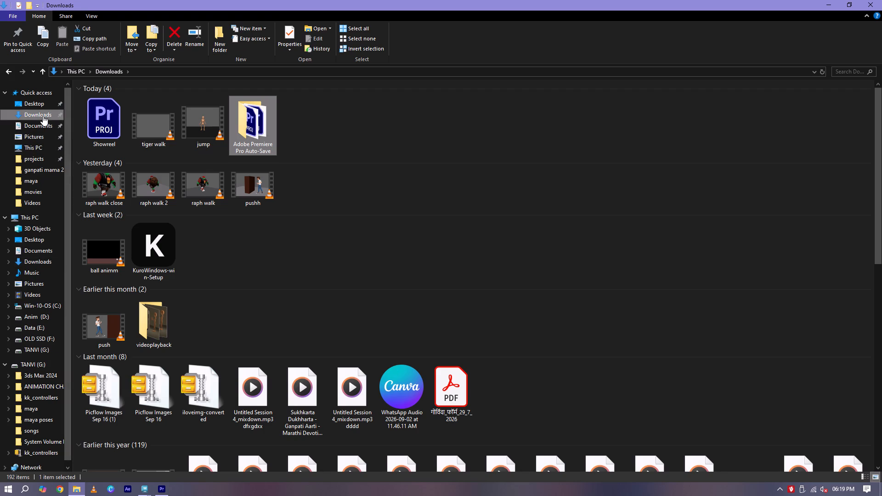
Find the exported ball animm video in Documents > Adobe > After Effects 2021 > Video Libraries and play it in VLC.
left_click(40, 127)
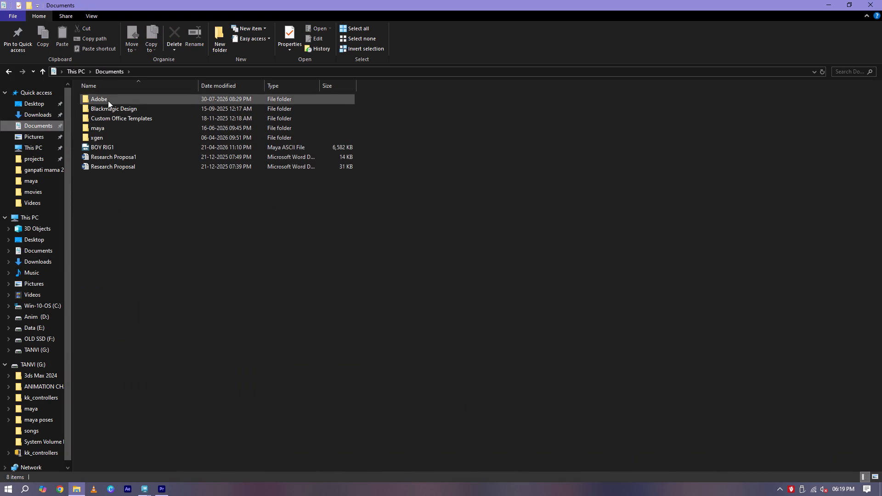
double_click(108, 101)
double_click(110, 107)
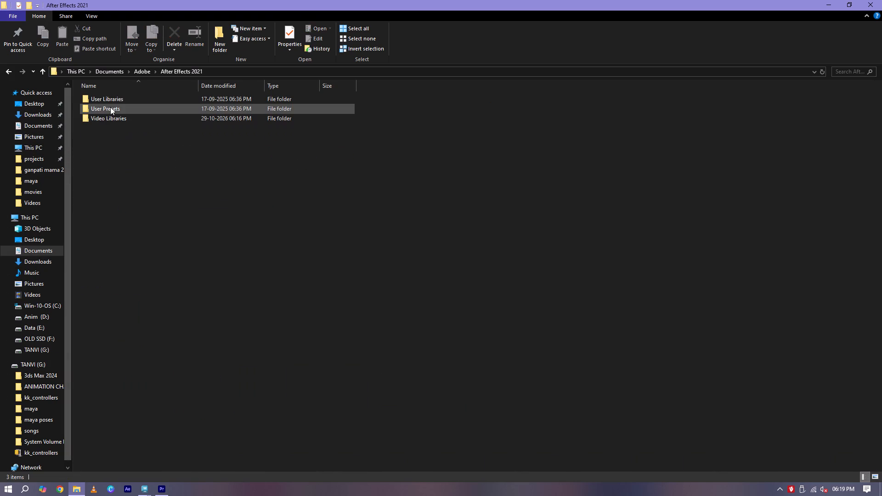
double_click(110, 115)
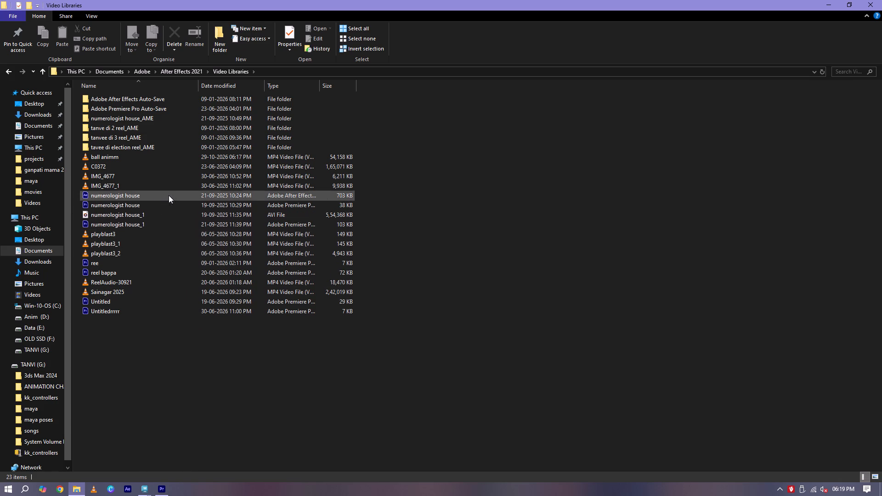
double_click(174, 158)
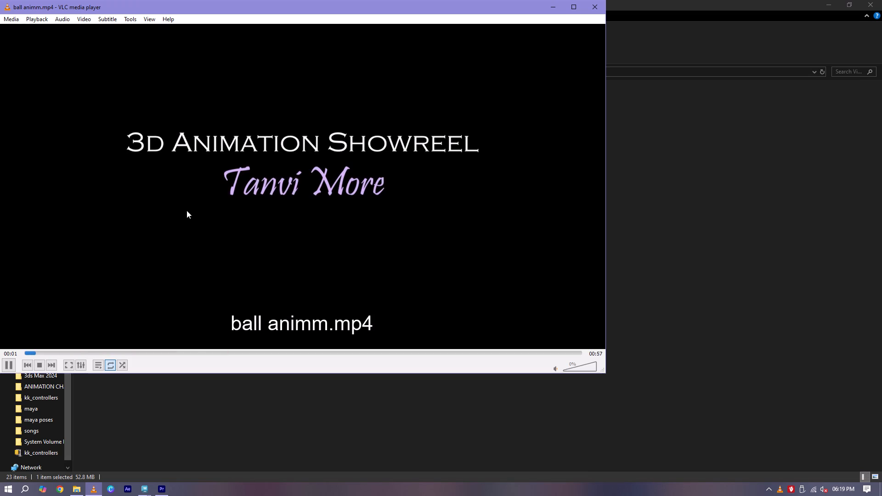
left_click(190, 210)
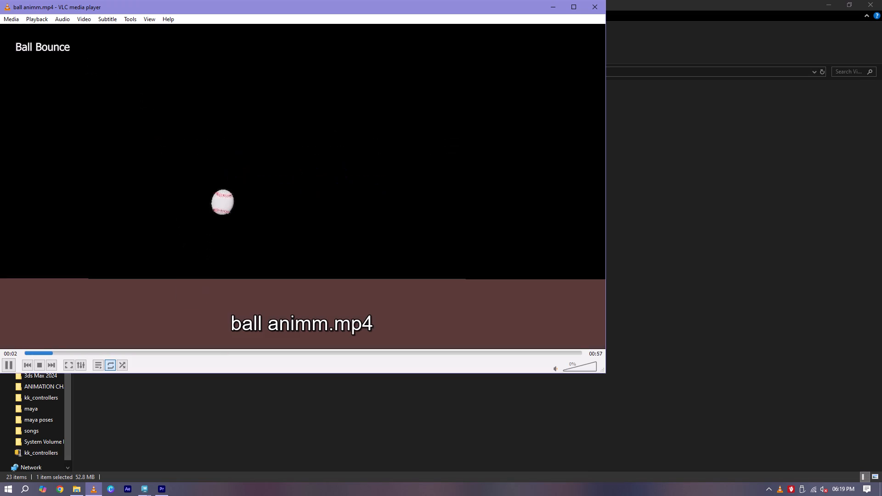
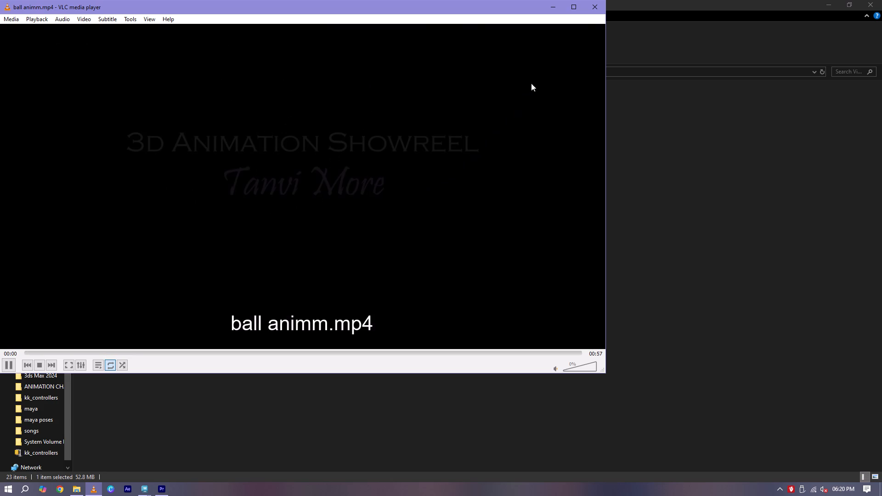
Pause the ball animm.mp4 playback and close the video player.
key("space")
left_click(592, 7)
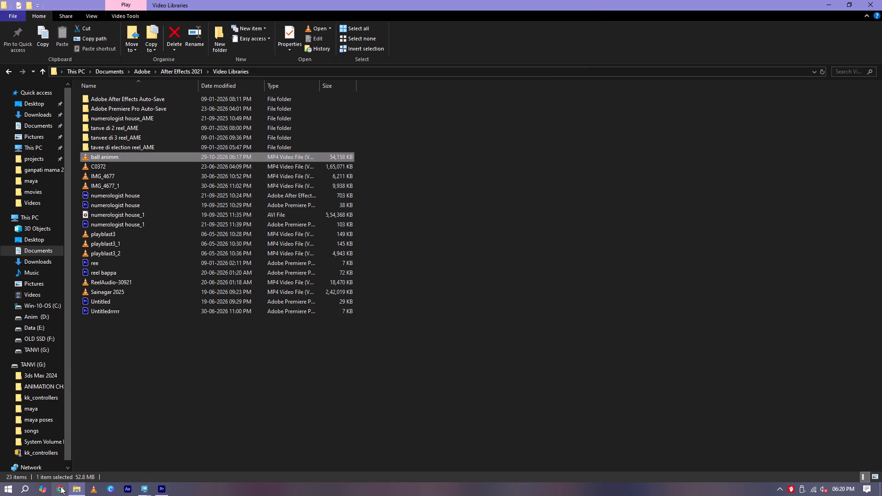
Open Google Chrome with the Your Chrome profile and close the What's new page, keeping the new tab.
left_click(61, 486)
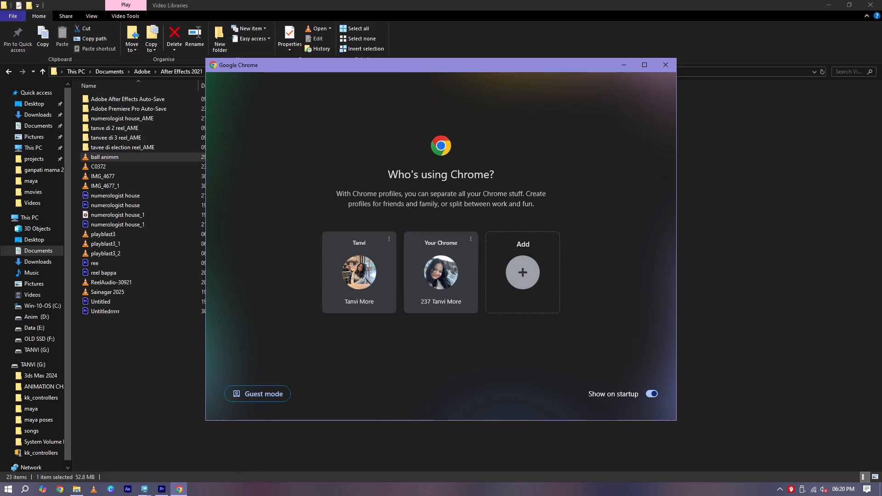
left_click(430, 290)
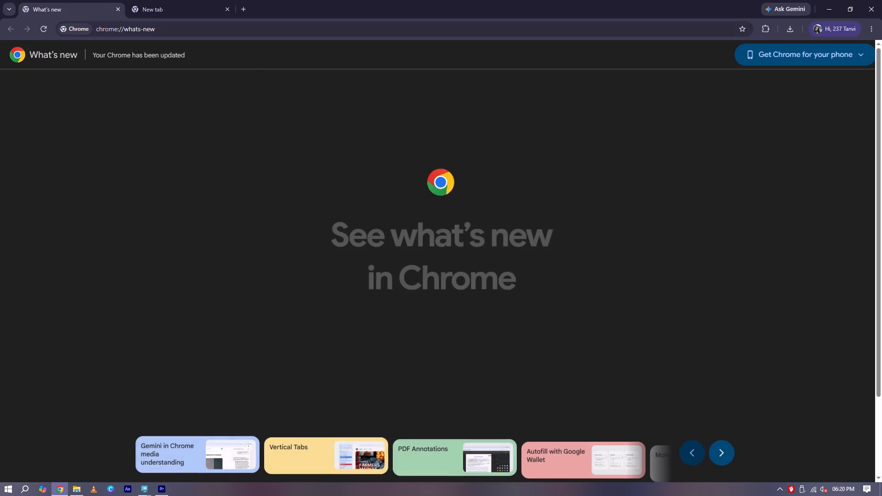
left_click(177, 15)
left_click(117, 9)
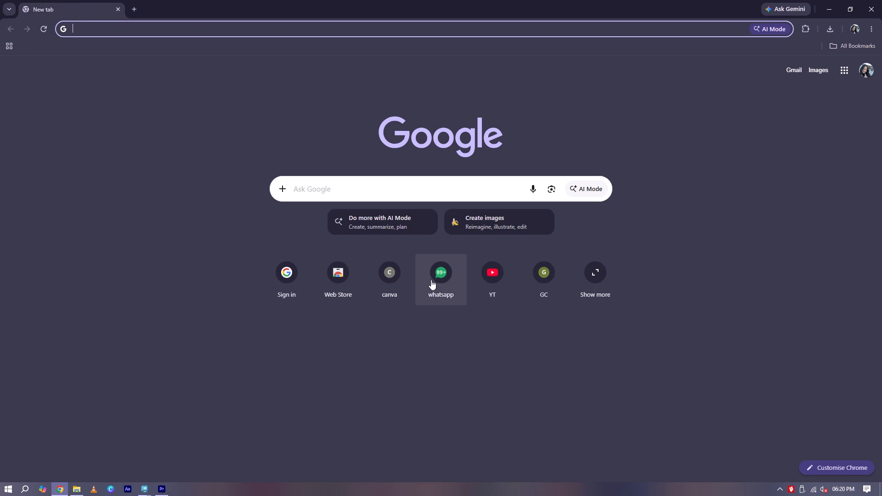
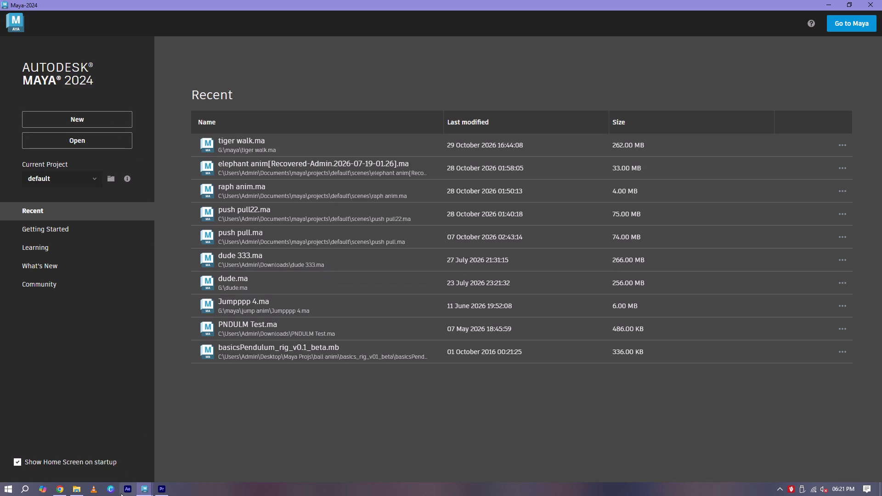
Switch to File Explorer and open the dobby pose Maya file from the maya poses folder on the G: drive.
left_click(79, 495)
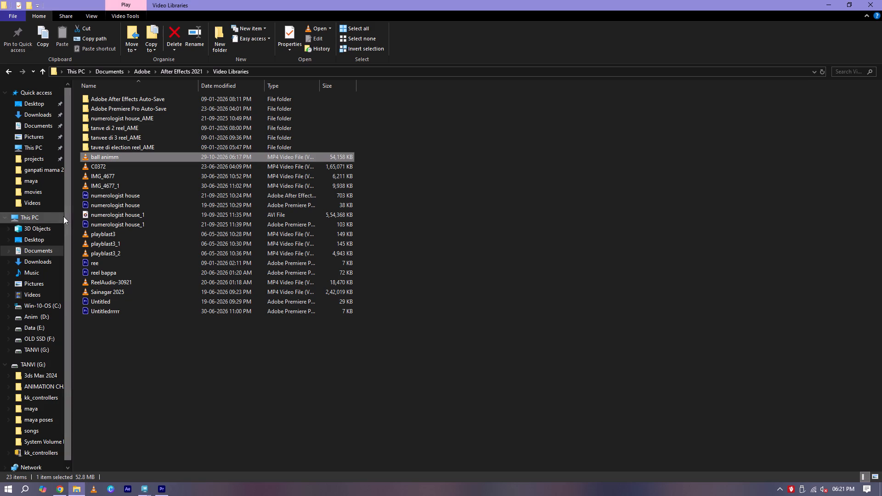
left_click(35, 359)
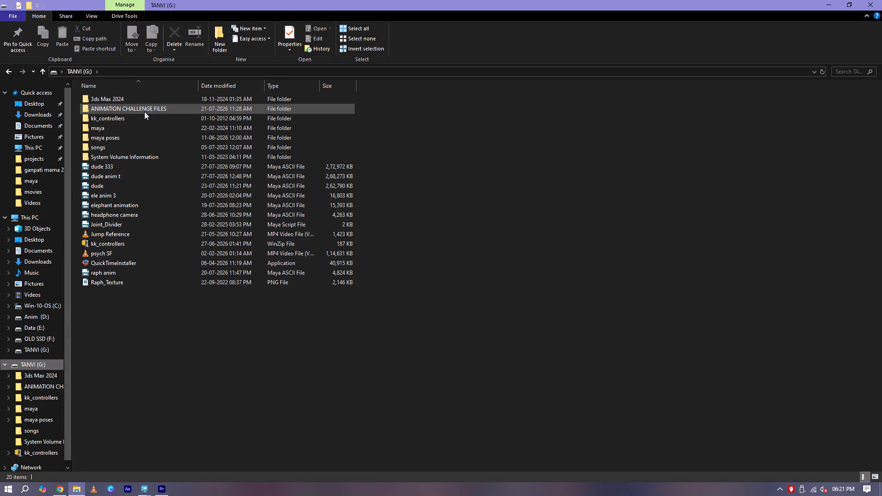
double_click(133, 137)
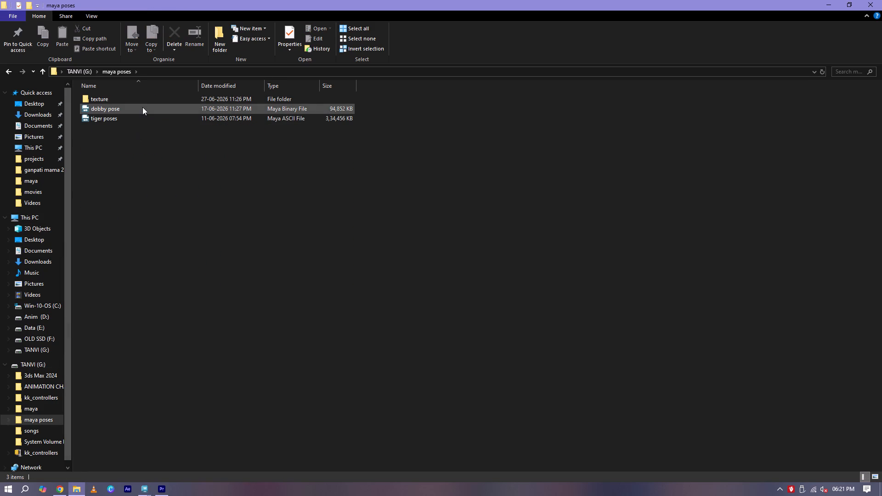
double_click(142, 110)
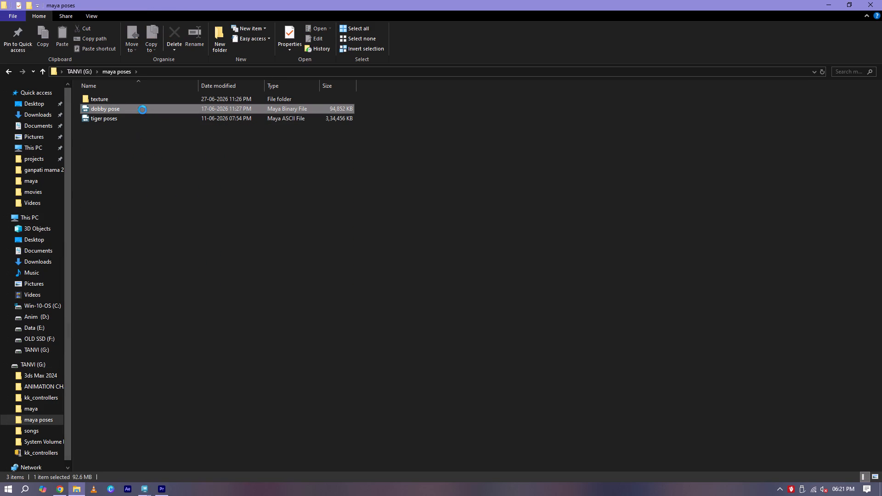
Go to the Documents folder to look through its contents.
left_click(53, 126)
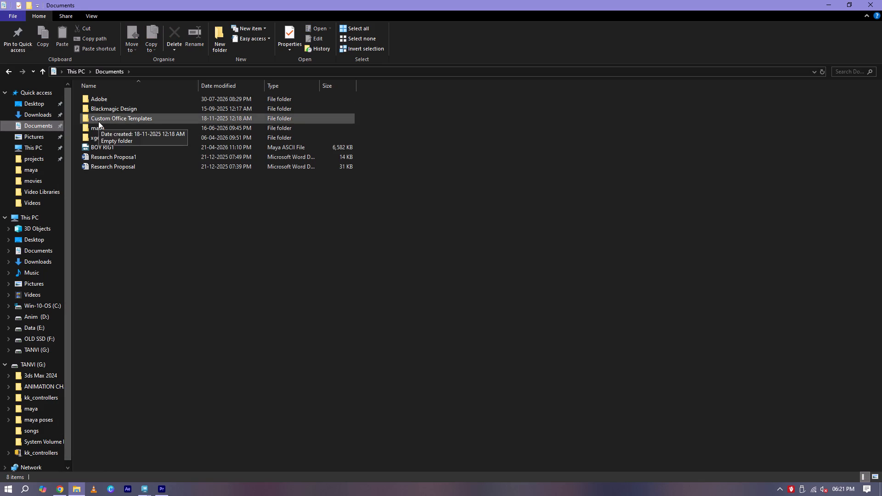
Look through Downloads, then the images folder in Documents > maya > projects > default, for existing renders.
left_click(52, 117)
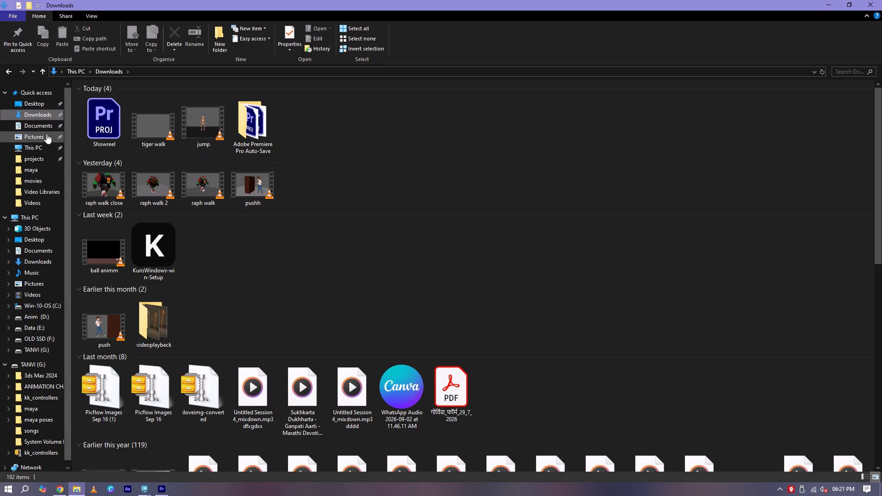
left_click(46, 127)
double_click(118, 132)
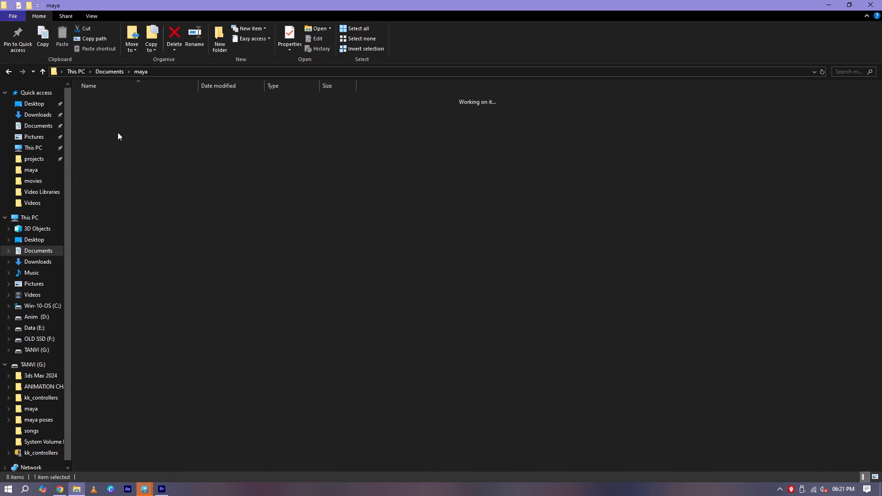
double_click(113, 141)
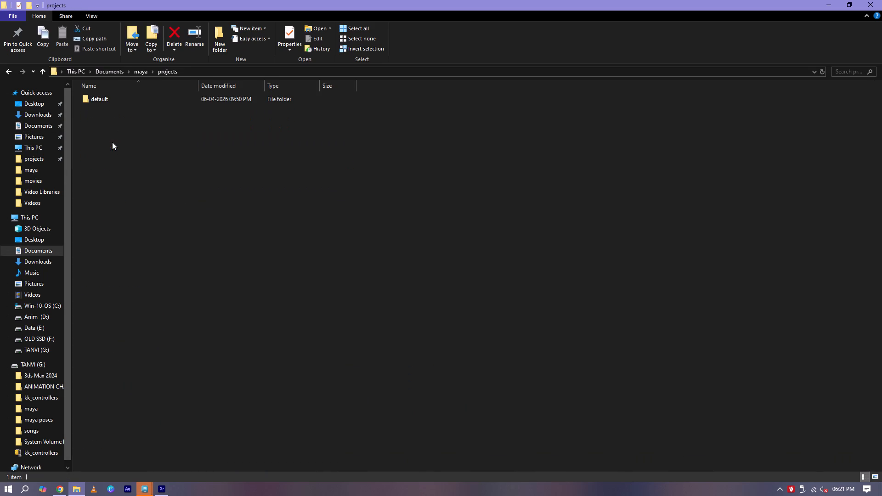
double_click(126, 100)
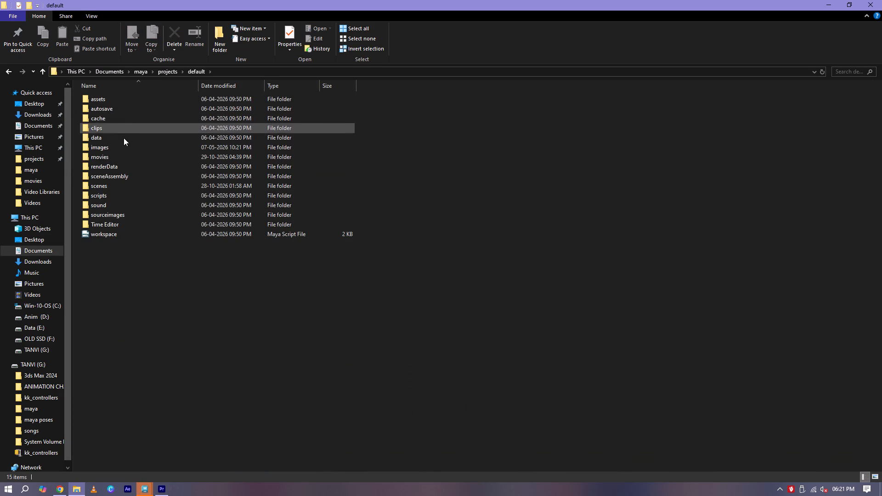
double_click(124, 145)
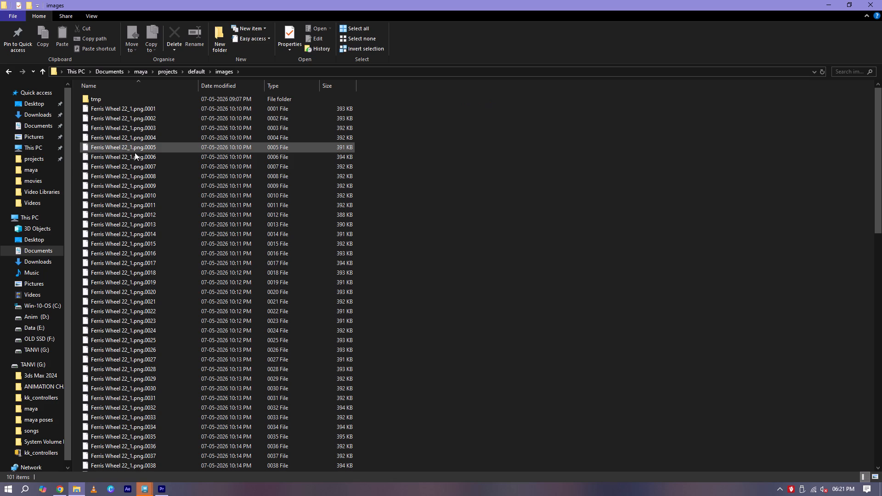
scroll(173, 158, "down", 20)
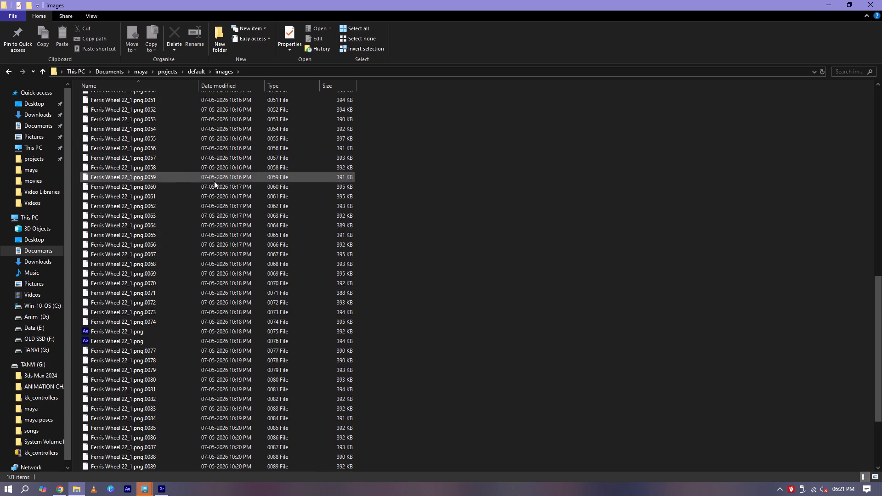
scroll(214, 181, "down", 18)
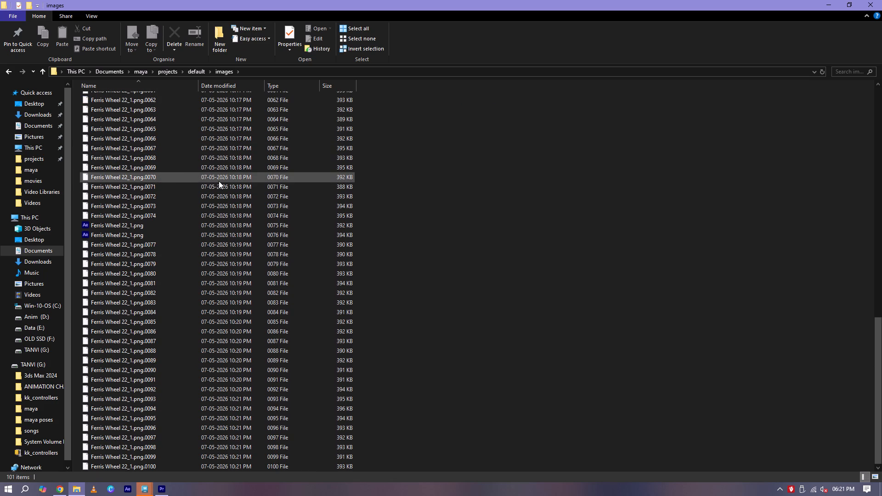
left_click(42, 71)
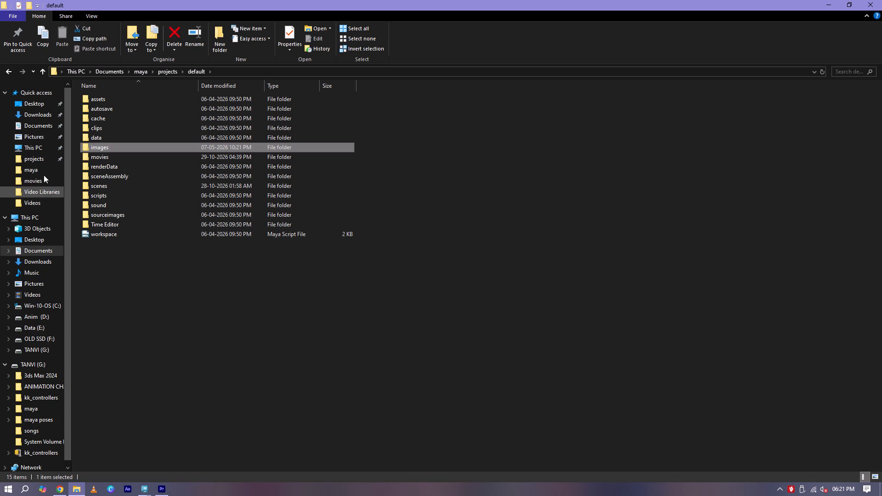
View Screenshot (11) and Screenshot (9) from the Screenshots folder in Pictures, closing each image after checking it.
left_click(31, 280)
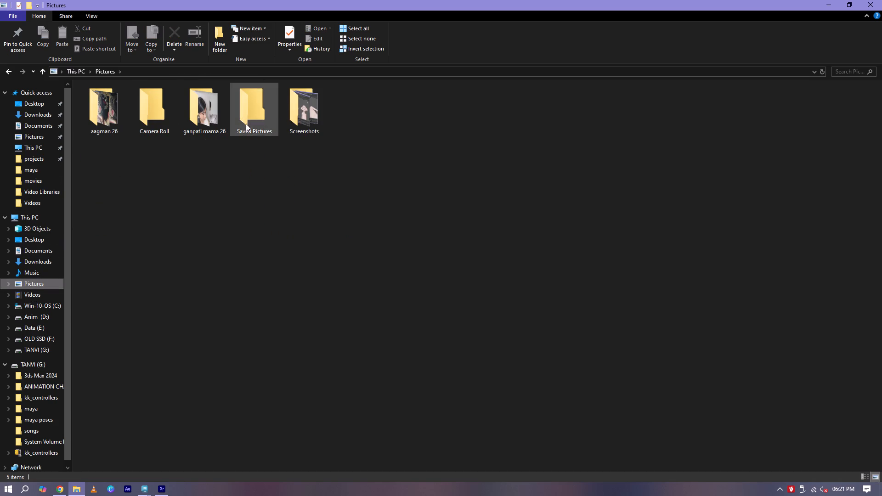
double_click(303, 123)
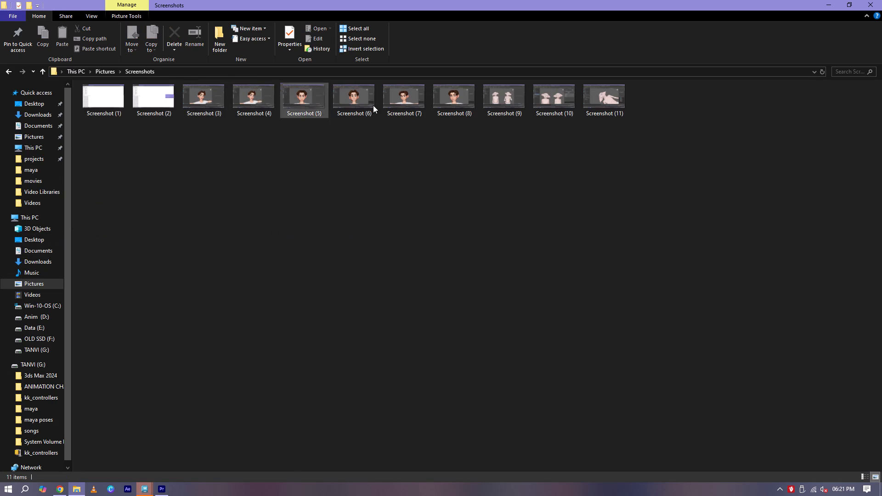
double_click(594, 99)
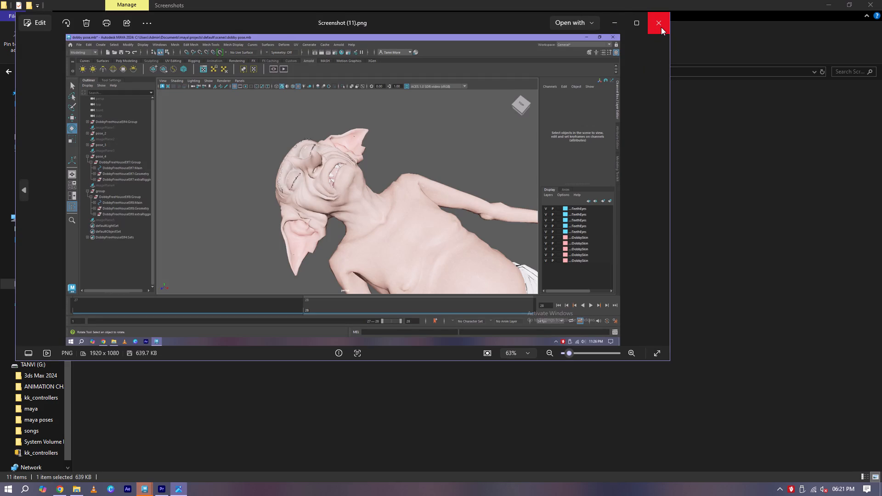
left_click(661, 27)
double_click(514, 100)
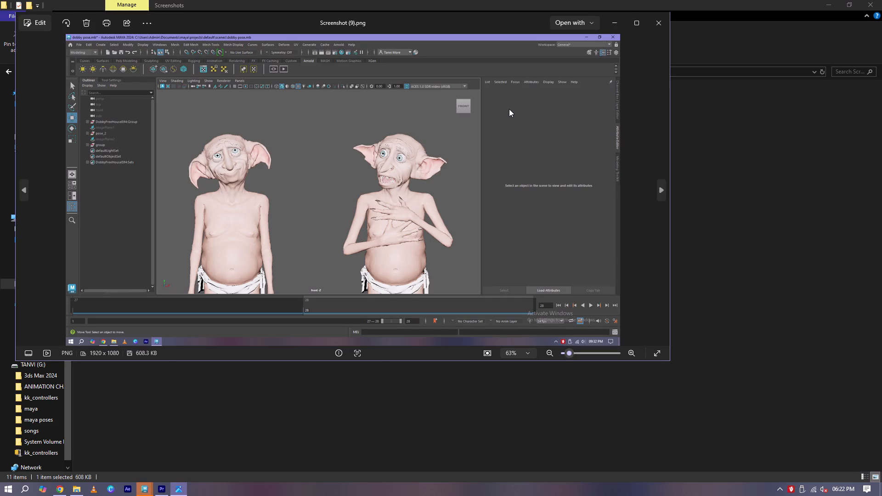
left_click(657, 24)
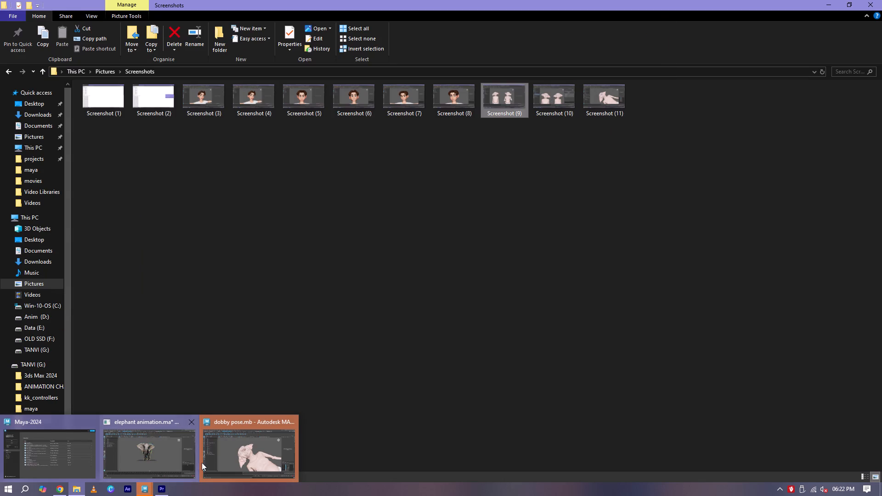
Switch to the dobby pose.mb scene in Maya and examine the reclining character's pose from near and far.
left_click(216, 462)
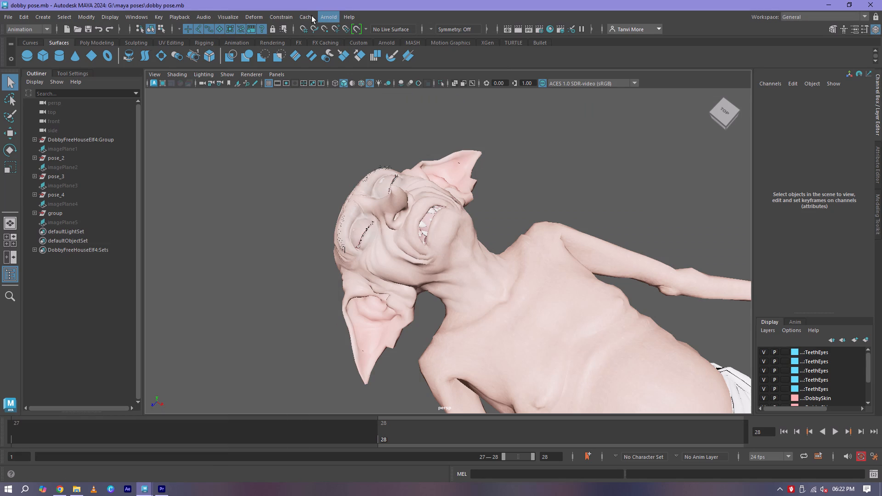
scroll(466, 231, "down", 1)
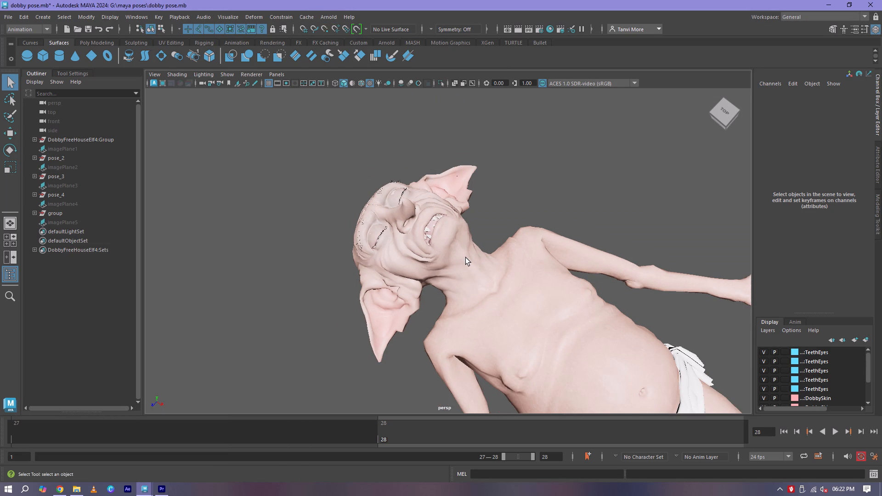
scroll(466, 258, "down", 5)
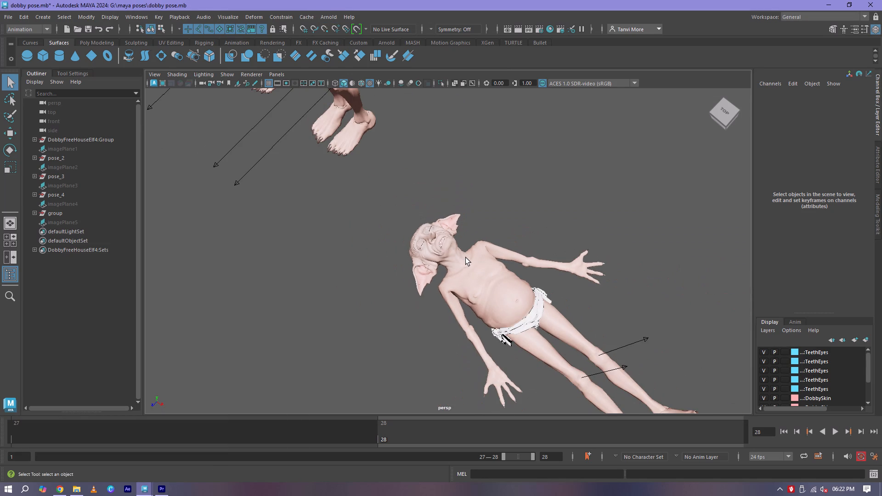
scroll(466, 258, "up", 6)
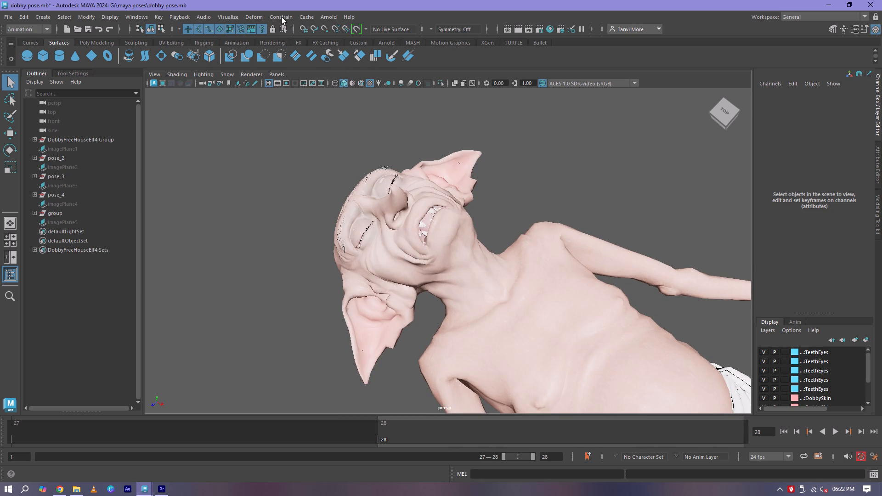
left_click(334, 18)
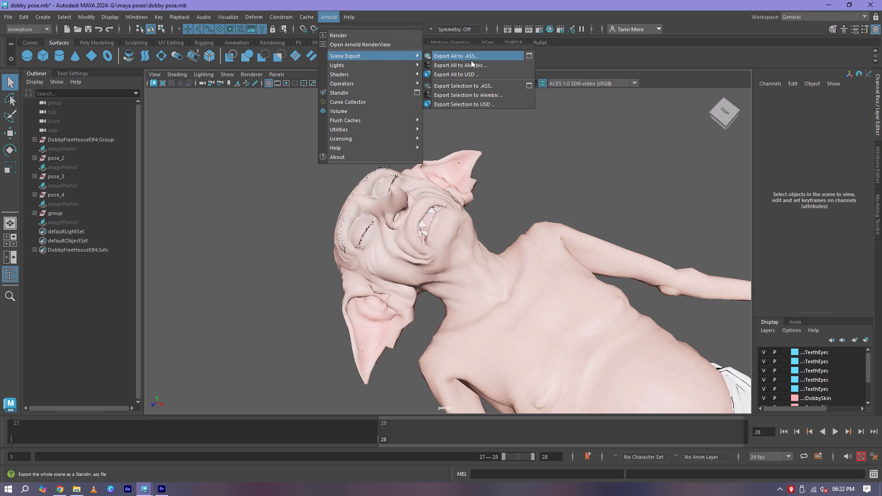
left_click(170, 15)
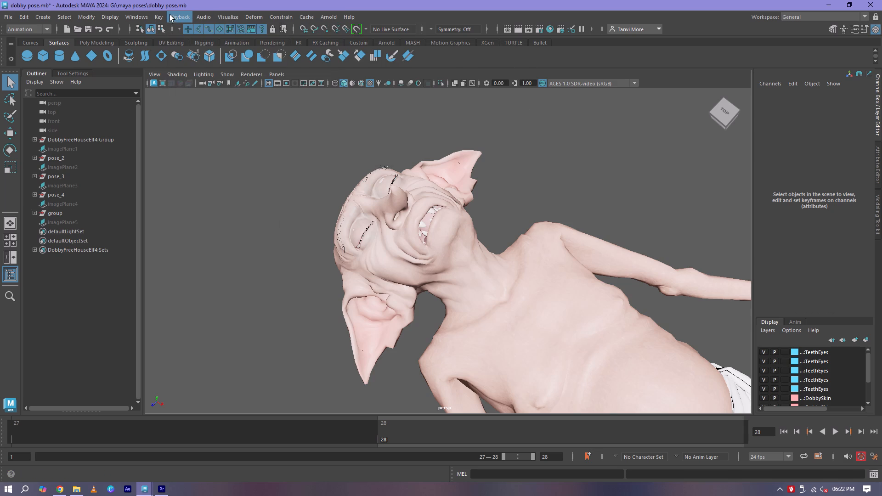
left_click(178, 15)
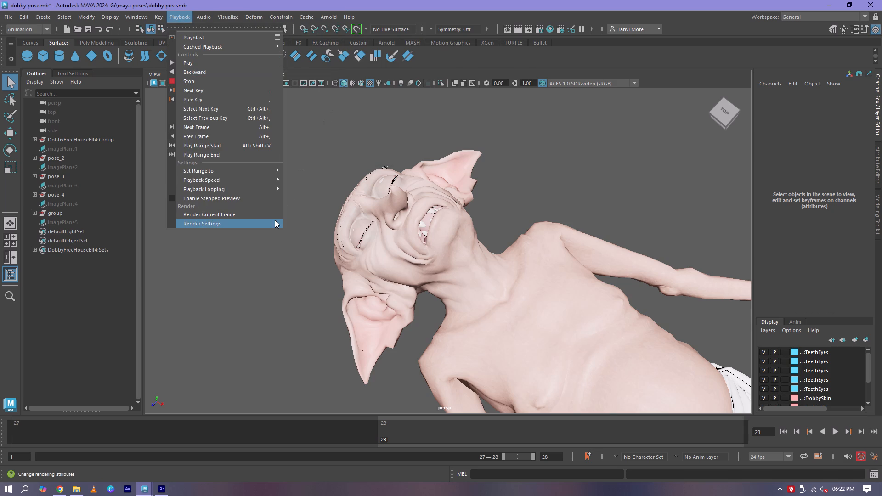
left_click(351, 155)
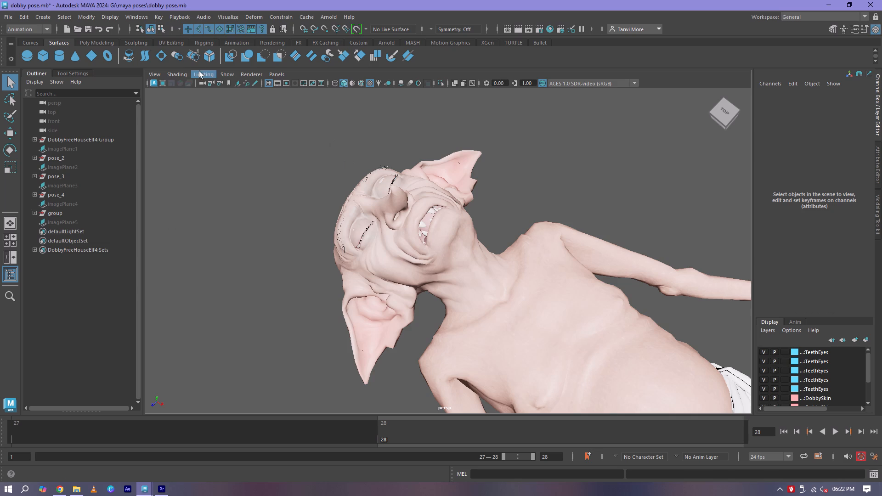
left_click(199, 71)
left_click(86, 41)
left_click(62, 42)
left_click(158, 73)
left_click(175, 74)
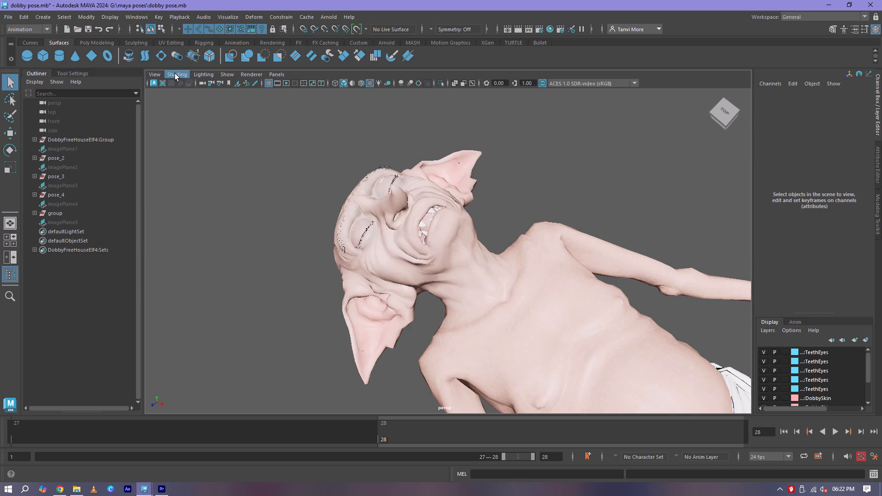
Set the perspective viewport's renderer to Arnold, allowing the flagged script at the first request and removing it at the second.
left_click(175, 73)
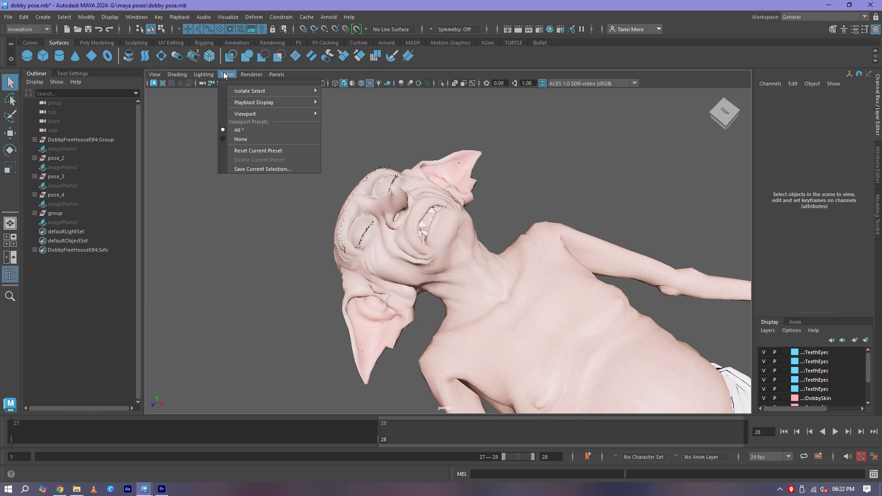
left_click(255, 98)
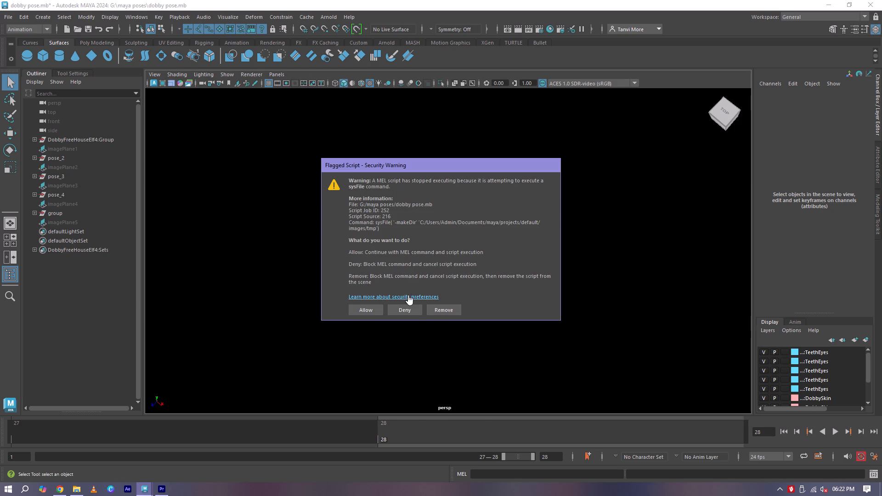
left_click(371, 309)
left_click(440, 307)
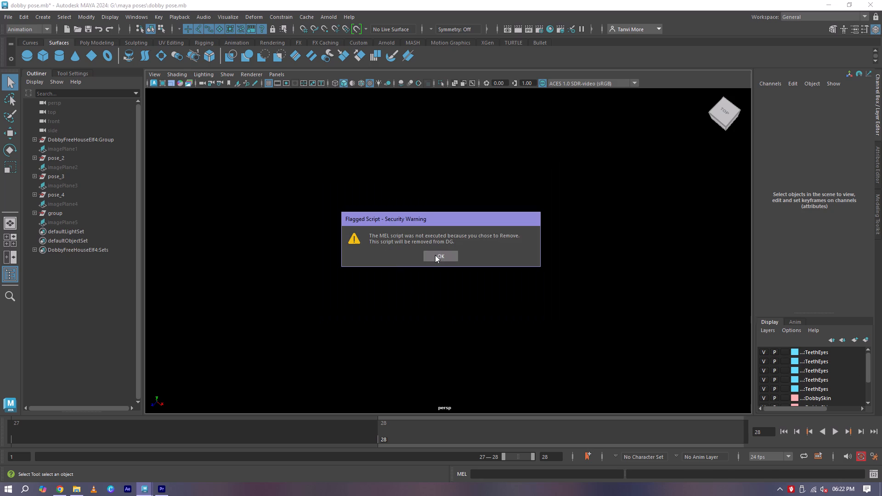
left_click(435, 255)
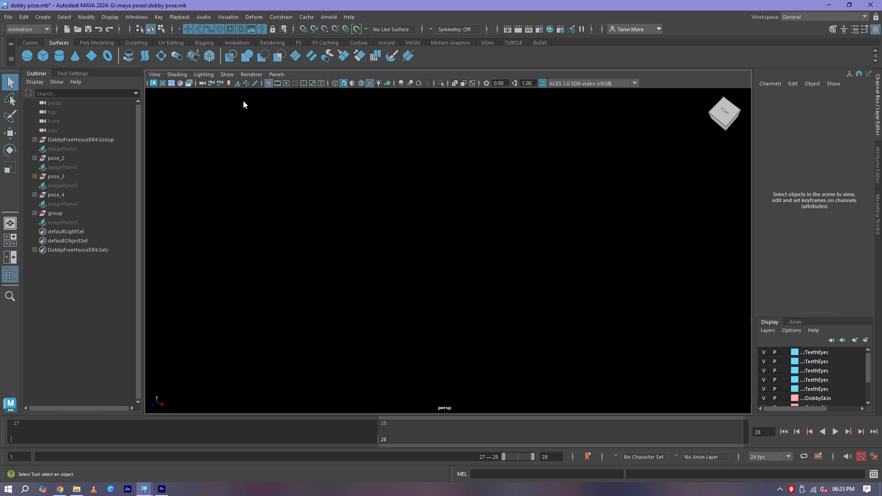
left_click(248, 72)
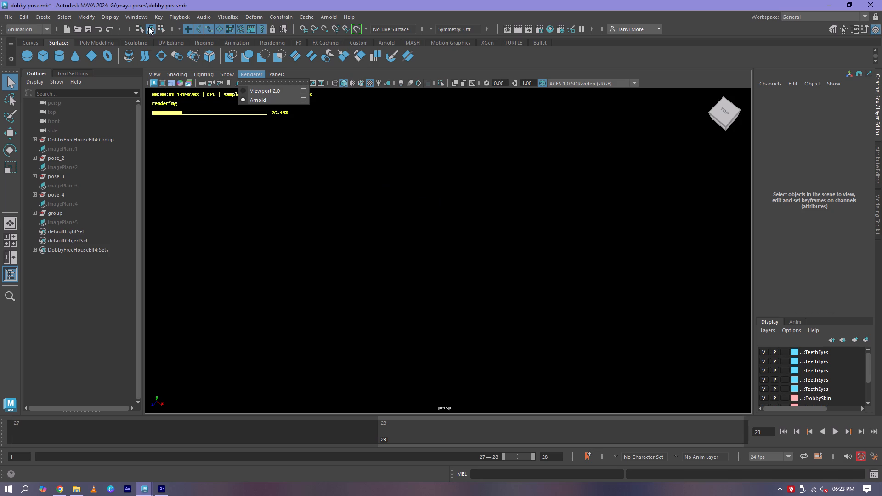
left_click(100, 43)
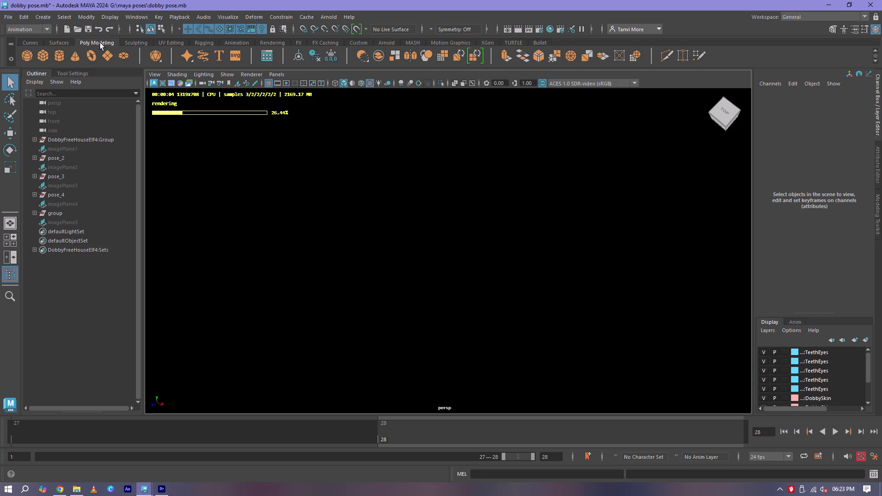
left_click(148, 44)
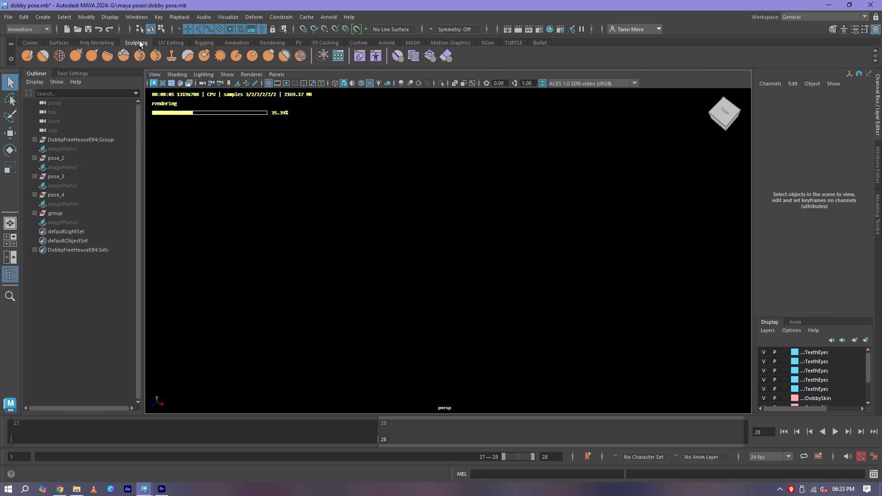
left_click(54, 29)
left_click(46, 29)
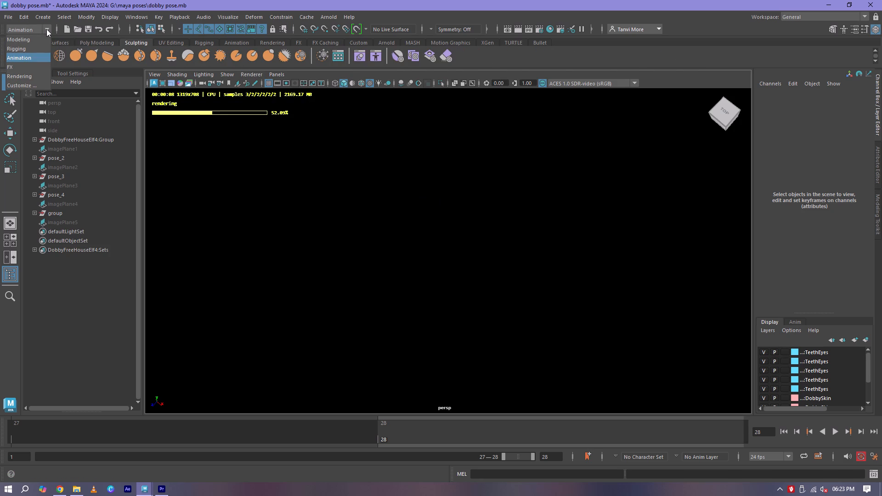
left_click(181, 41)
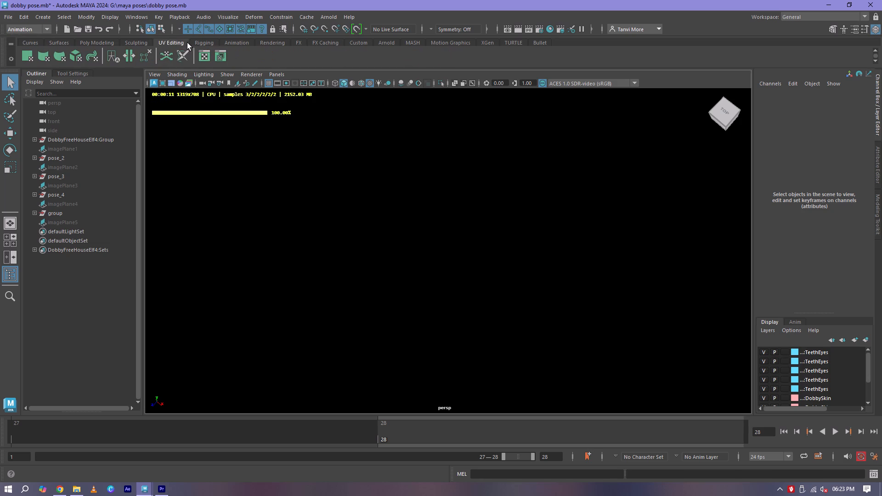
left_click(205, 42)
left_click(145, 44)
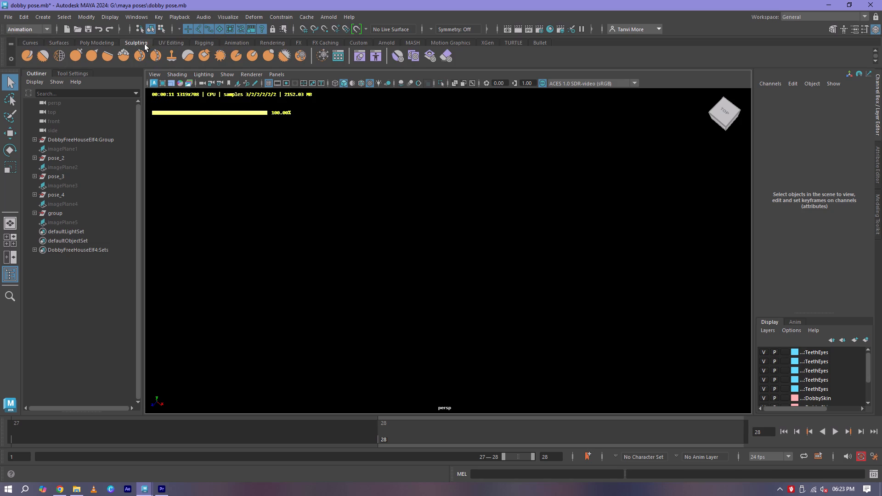
Add an ambient light to the Dobby pose scene at the origin.
left_click(269, 43)
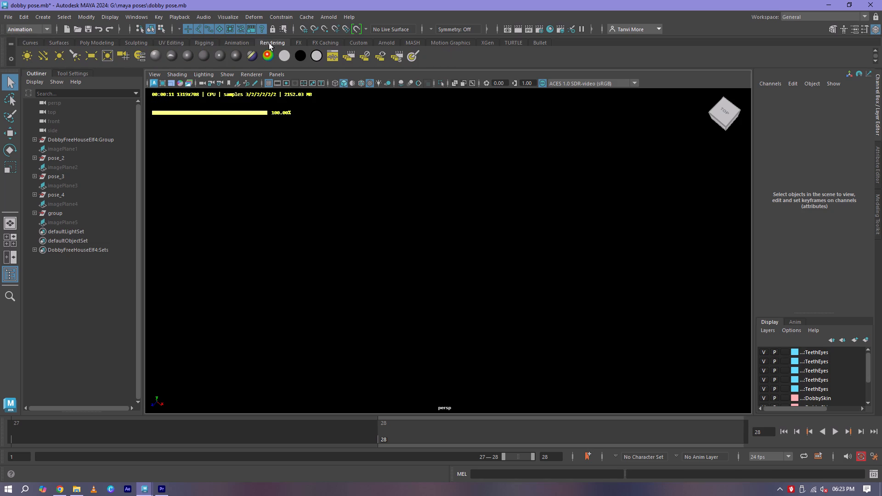
left_click(23, 56)
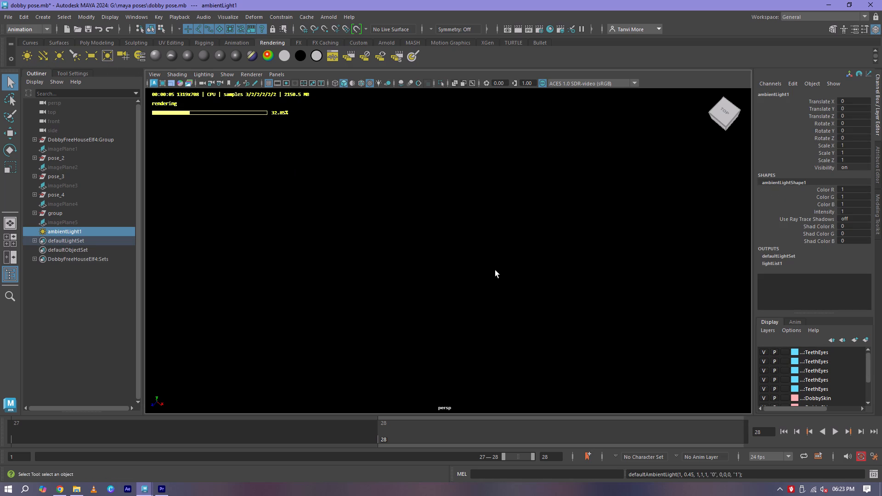
Examine the Dobby poses across the four-view layout and in an enlarged side view.
key("space")
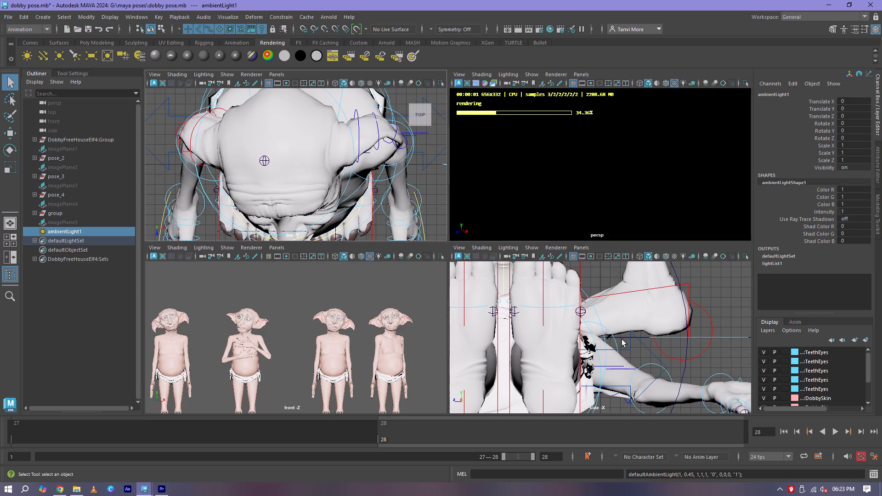
key("space")
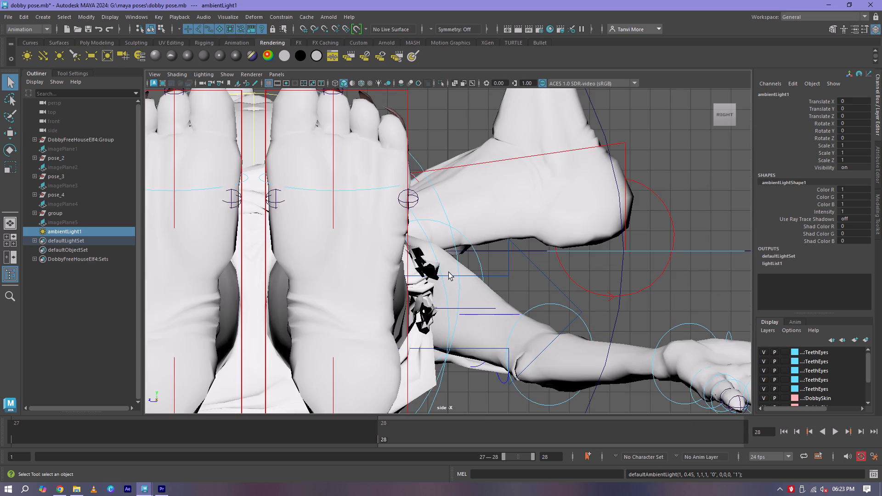
scroll(449, 272, "down", 16)
key("space")
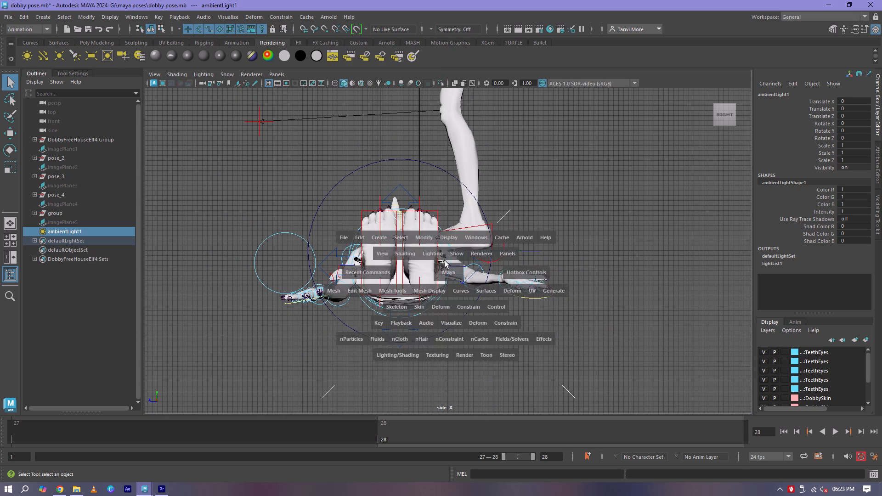
key("space")
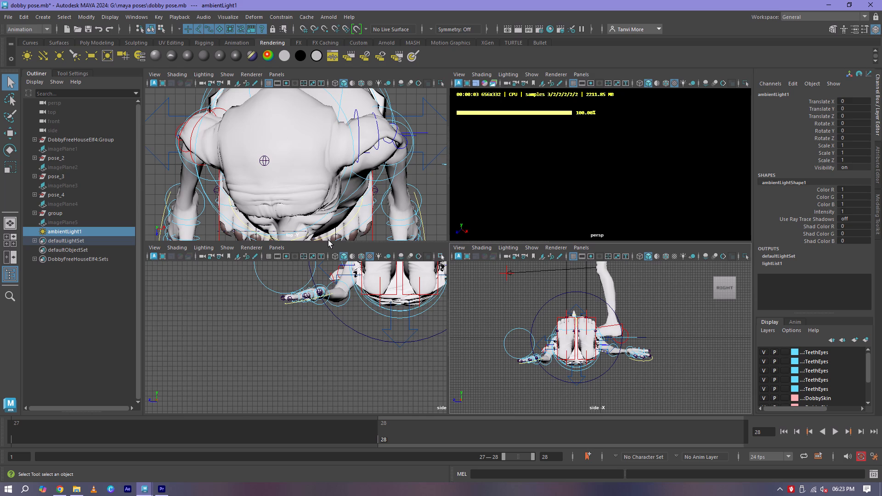
key("space")
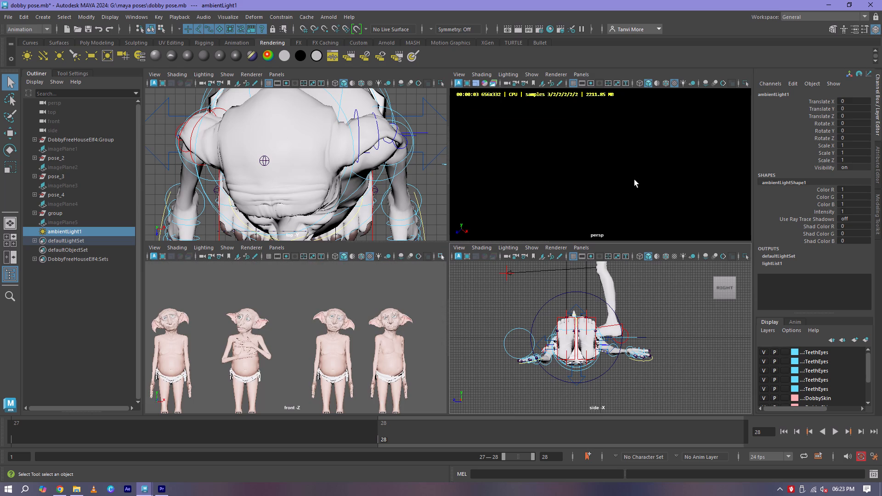
key("space")
key("space")
left_click(357, 316)
key("space")
key("space")
left_click_drag(393, 321, 394, 337)
left_click_drag(380, 341, 71, 334, "alt")
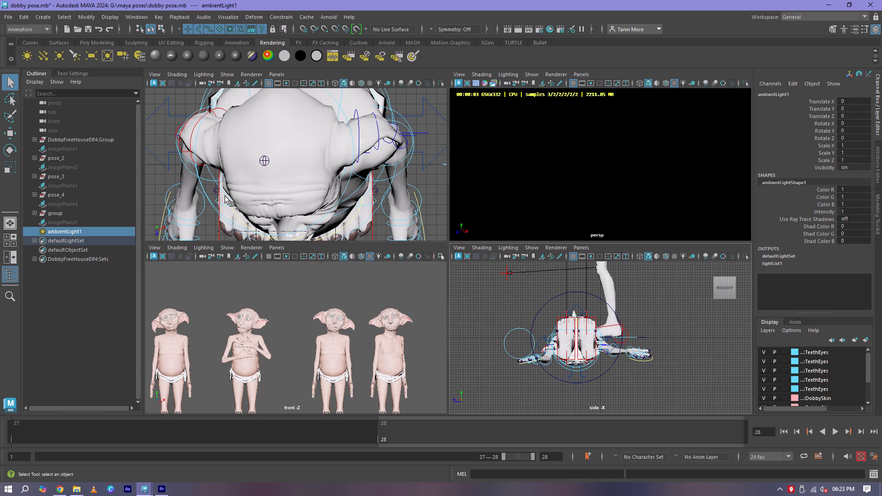
left_click(225, 196)
left_click(261, 265)
left_click(552, 353)
left_click(477, 247)
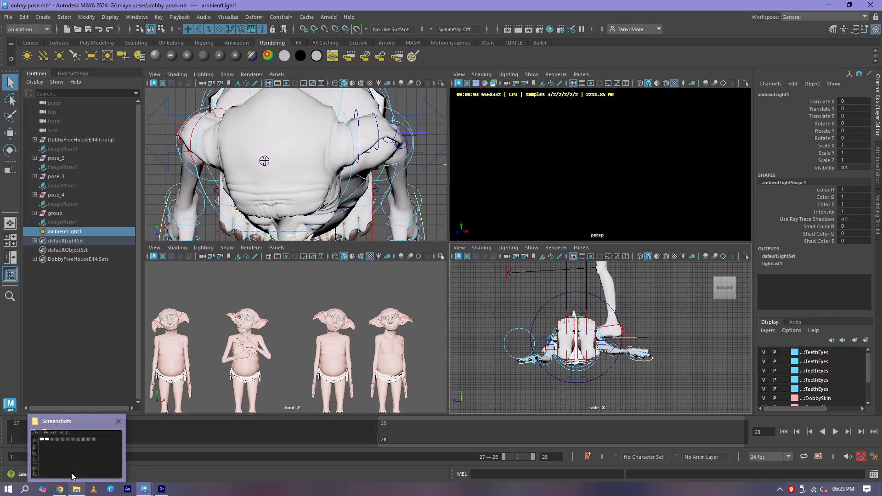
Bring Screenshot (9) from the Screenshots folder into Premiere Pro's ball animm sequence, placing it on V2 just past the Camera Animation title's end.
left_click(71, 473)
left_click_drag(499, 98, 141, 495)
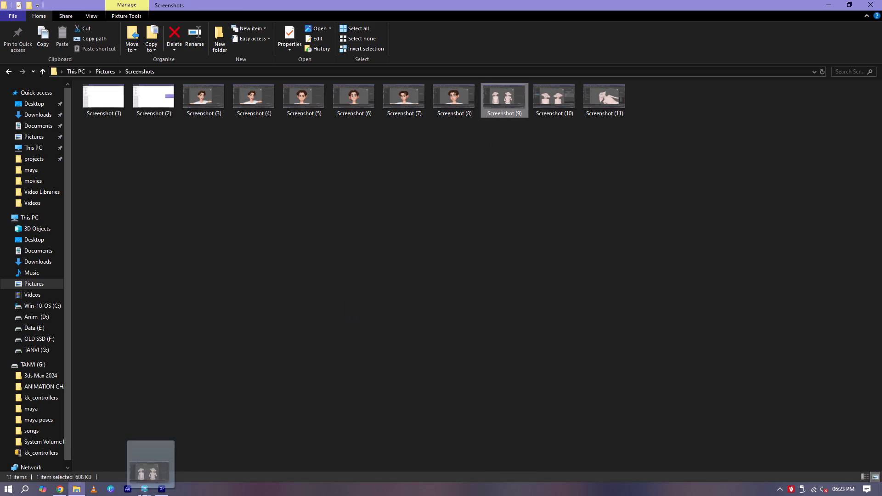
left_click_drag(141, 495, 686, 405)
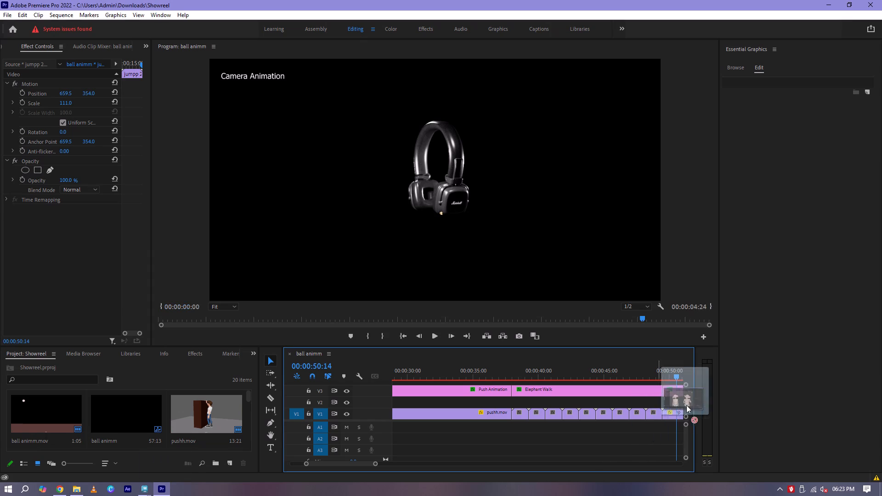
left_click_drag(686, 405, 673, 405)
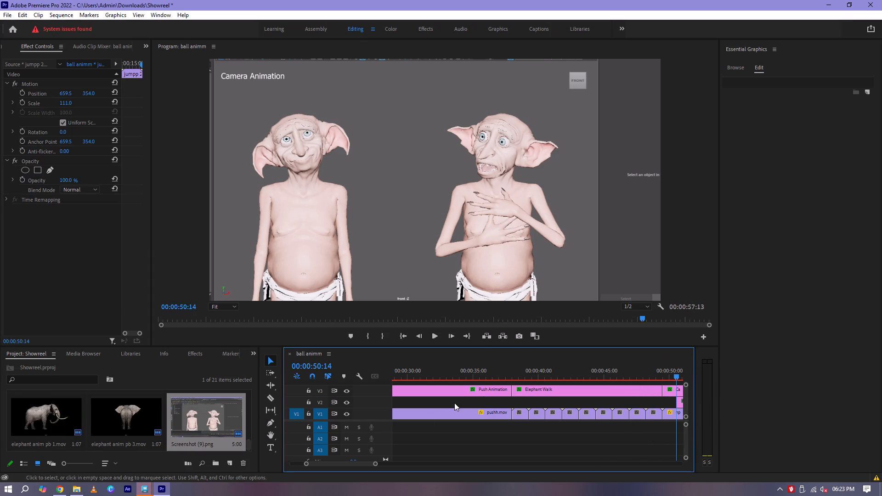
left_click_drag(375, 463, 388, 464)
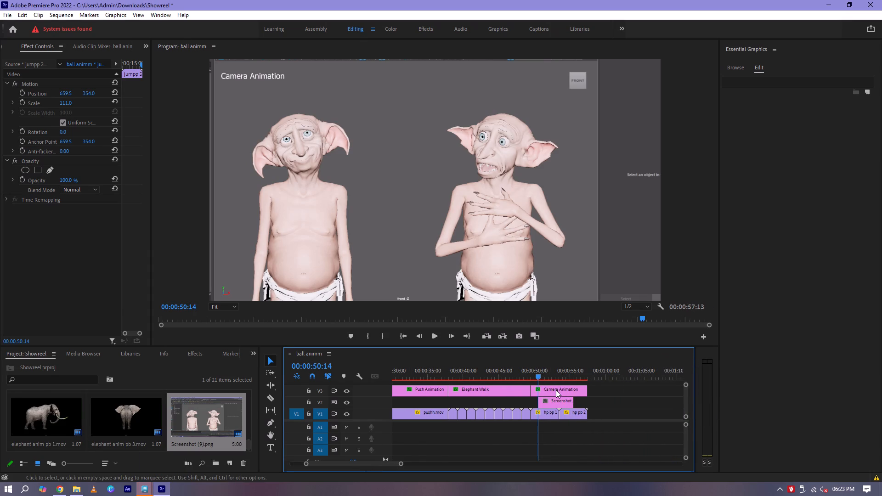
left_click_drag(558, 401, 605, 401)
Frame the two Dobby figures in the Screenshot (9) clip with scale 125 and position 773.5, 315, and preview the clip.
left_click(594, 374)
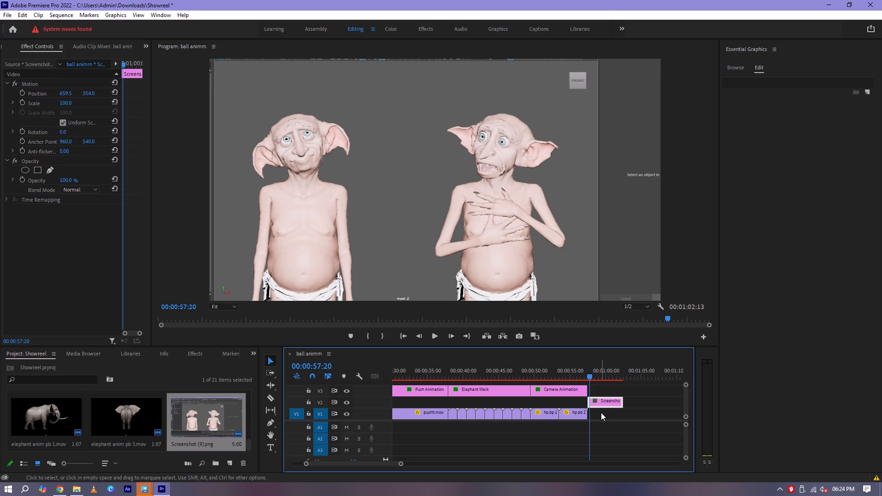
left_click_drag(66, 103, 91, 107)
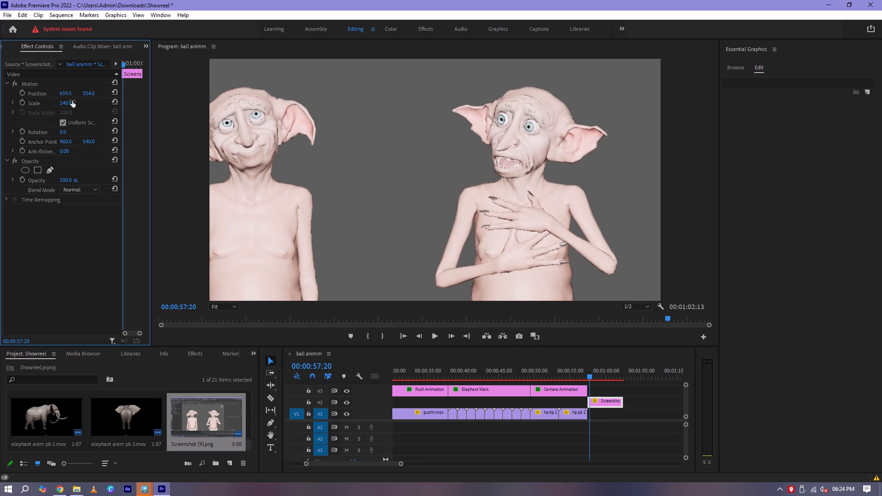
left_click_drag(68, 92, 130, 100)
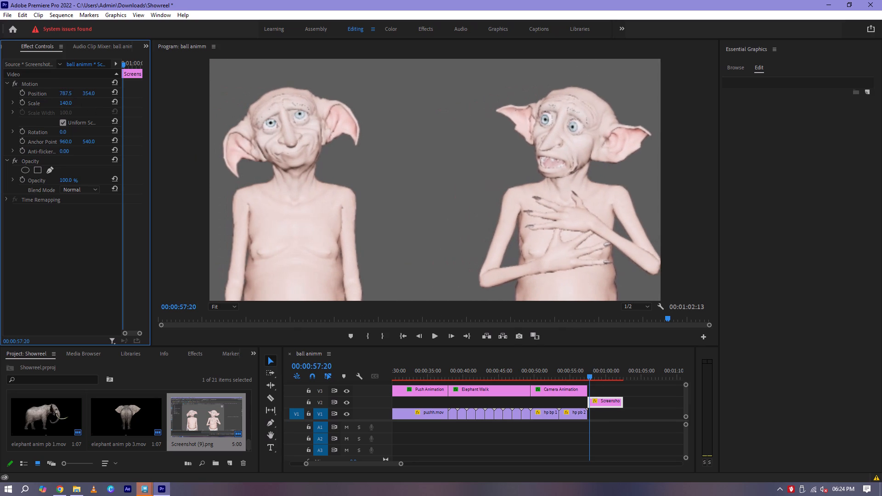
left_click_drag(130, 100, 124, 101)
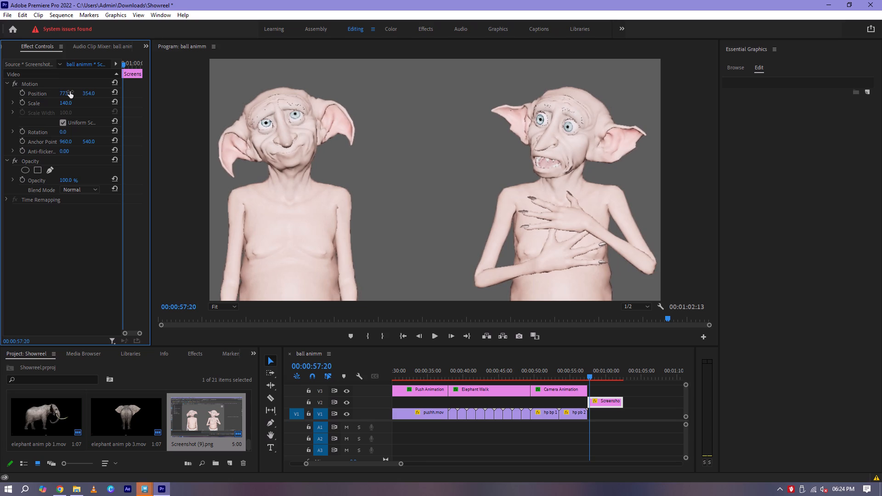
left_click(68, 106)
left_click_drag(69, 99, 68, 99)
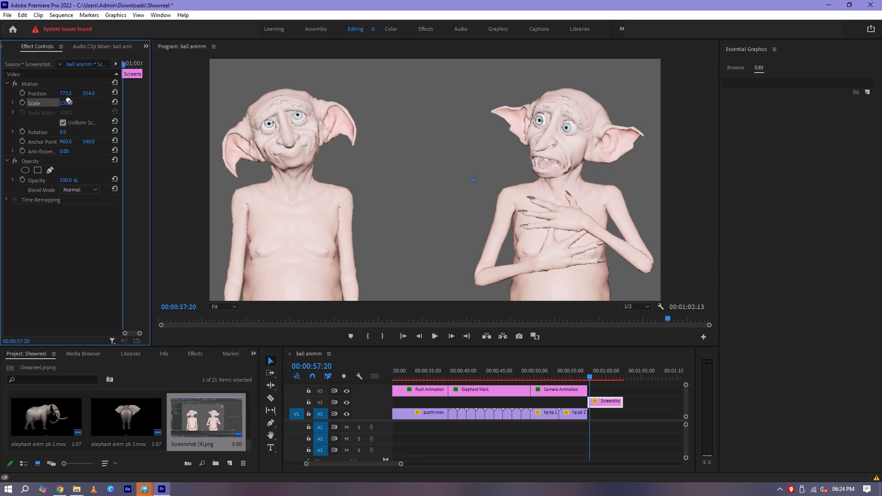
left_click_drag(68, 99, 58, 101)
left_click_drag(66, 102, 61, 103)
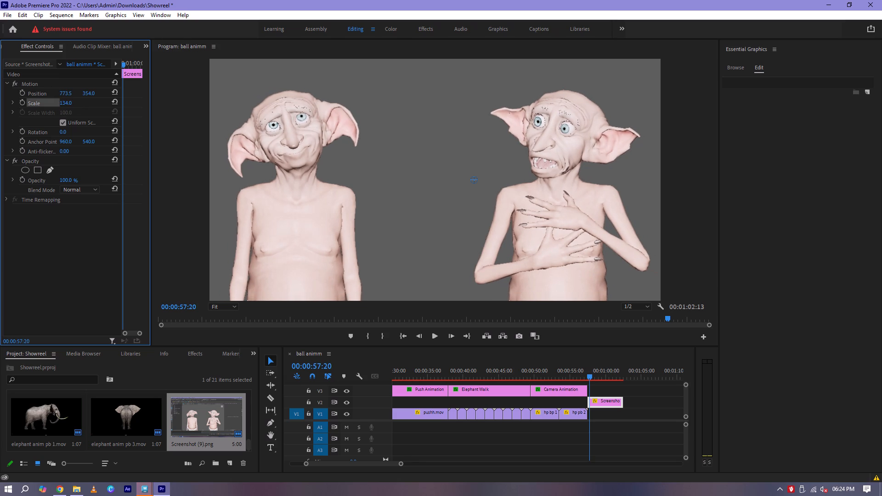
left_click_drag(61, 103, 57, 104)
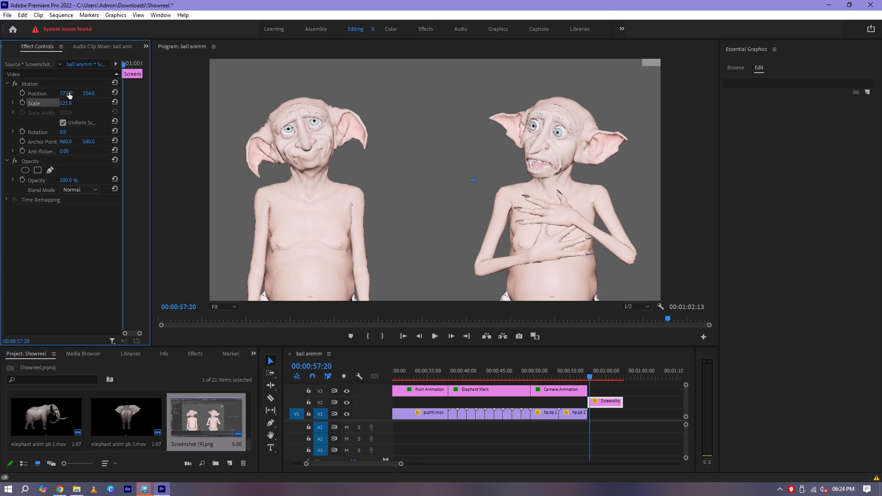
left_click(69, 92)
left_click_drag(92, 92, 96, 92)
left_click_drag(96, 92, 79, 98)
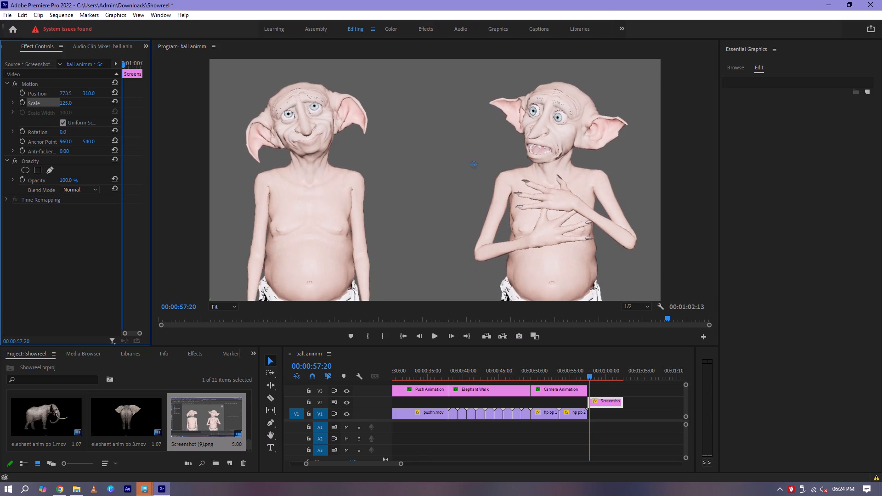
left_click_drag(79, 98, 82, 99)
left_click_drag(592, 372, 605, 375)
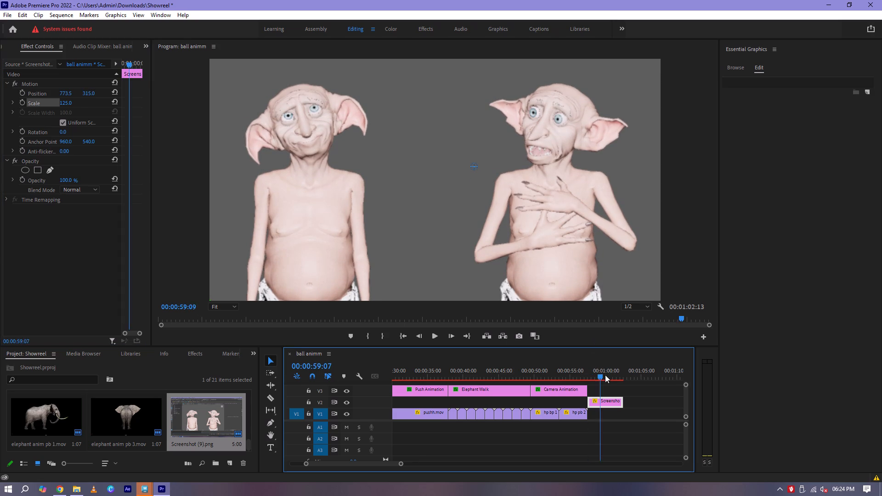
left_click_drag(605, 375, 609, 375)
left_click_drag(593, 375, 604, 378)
Bring Screenshot (10) from the Screenshots folder into the Premiere Pro sequence on V2, directly after the Screenshot (9) clip.
left_click(77, 490)
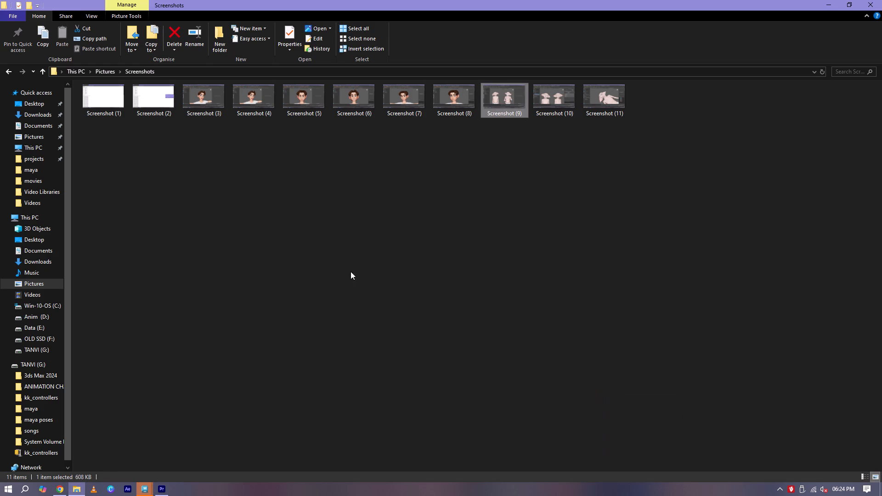
left_click_drag(556, 100, 167, 487)
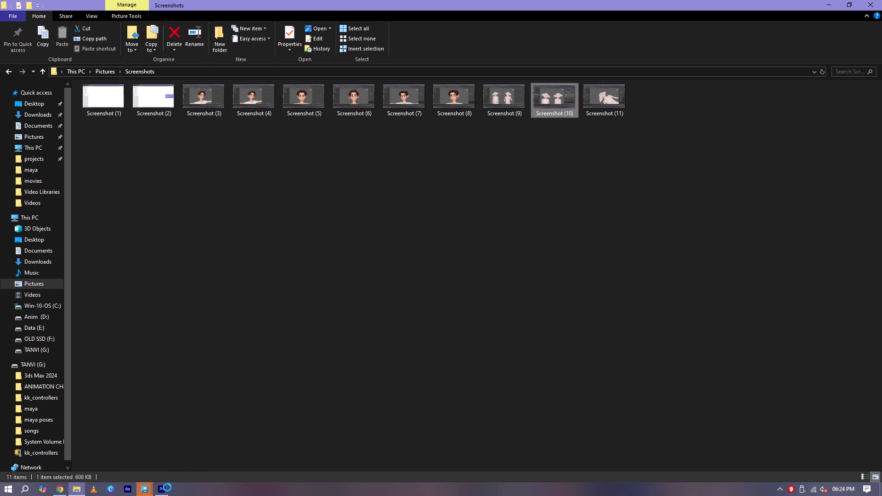
left_click_drag(167, 487, 176, 482)
left_click_drag(567, 104, 164, 494)
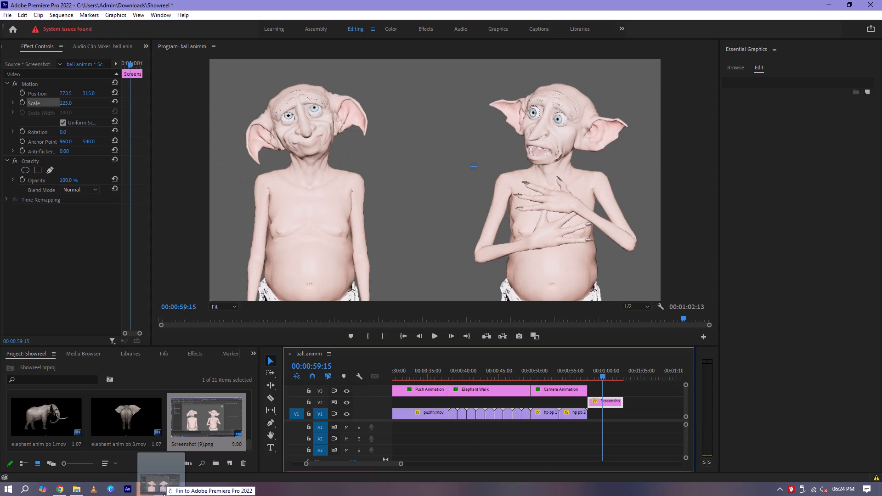
left_click_drag(164, 494, 625, 399)
left_click(631, 371)
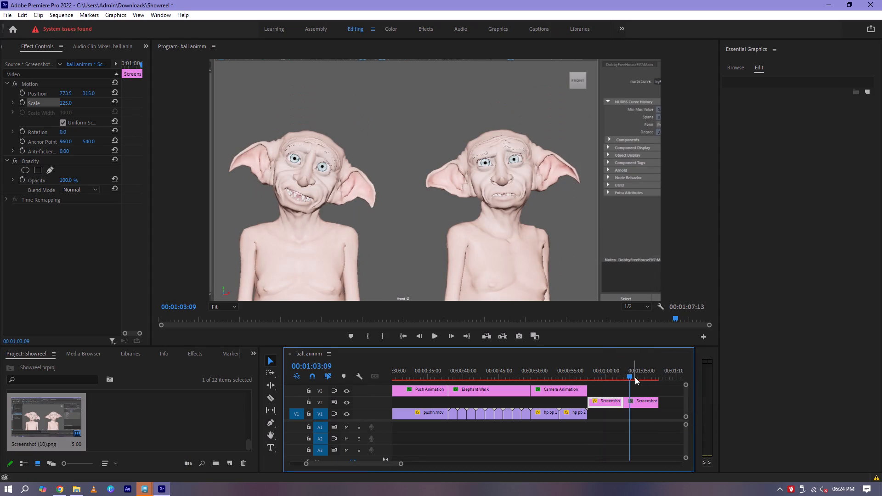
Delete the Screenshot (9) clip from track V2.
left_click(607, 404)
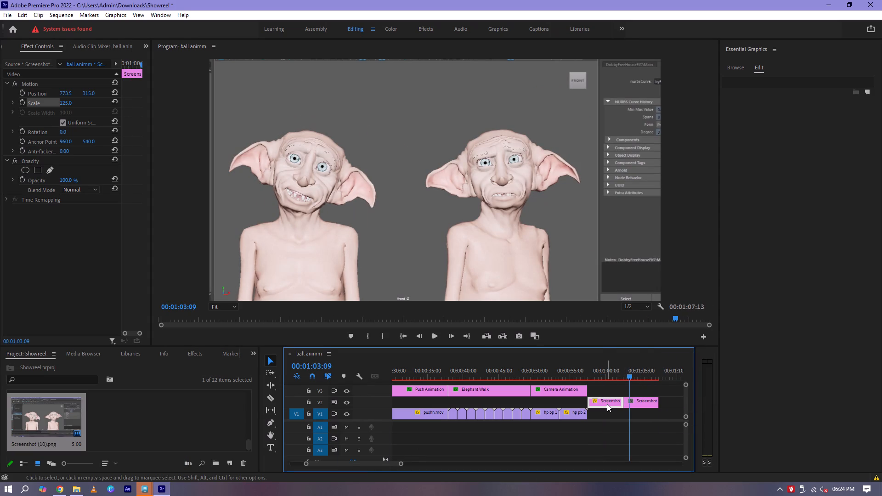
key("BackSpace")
Move the Screenshot (10) clip to track V1, directly after the last headphone clip.
left_click_drag(645, 399, 609, 412)
Frame the two Dobby busts in the Screenshot (10) clip with scale 122 and position 763.5, 315.
left_click(589, 372)
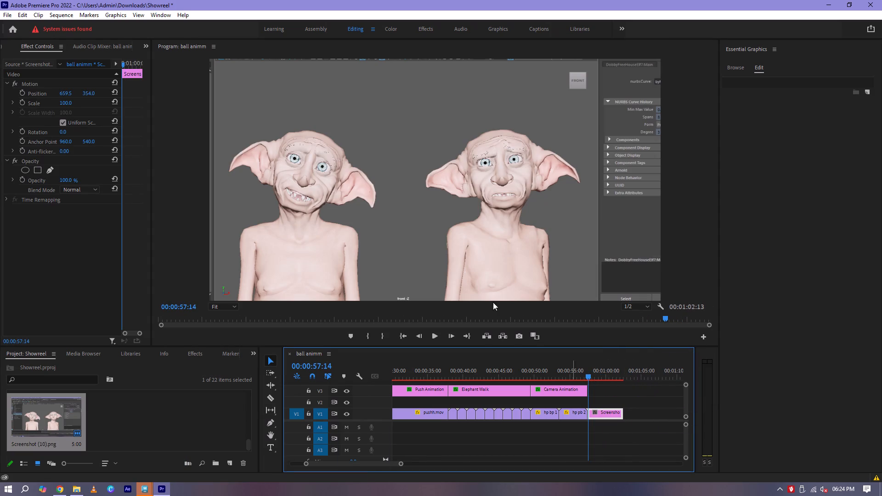
left_click_drag(67, 102, 87, 103)
left_click_drag(63, 93, 110, 96)
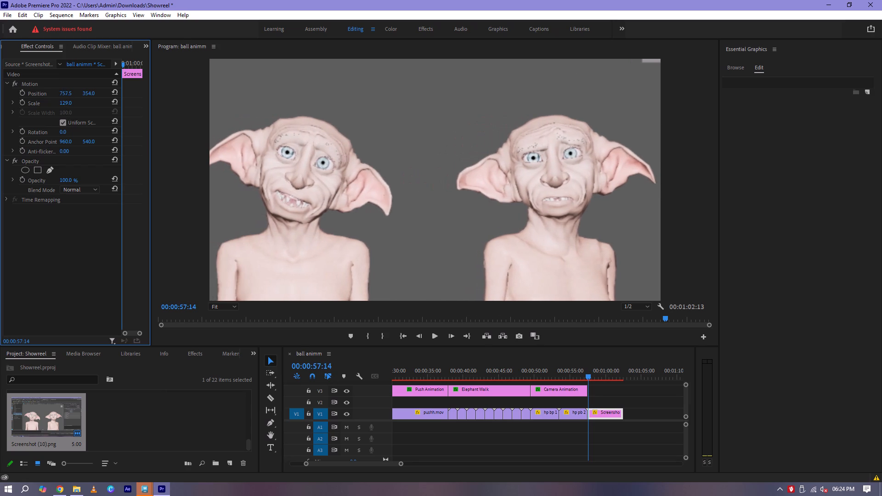
left_click_drag(110, 96, 125, 96)
left_click(62, 101)
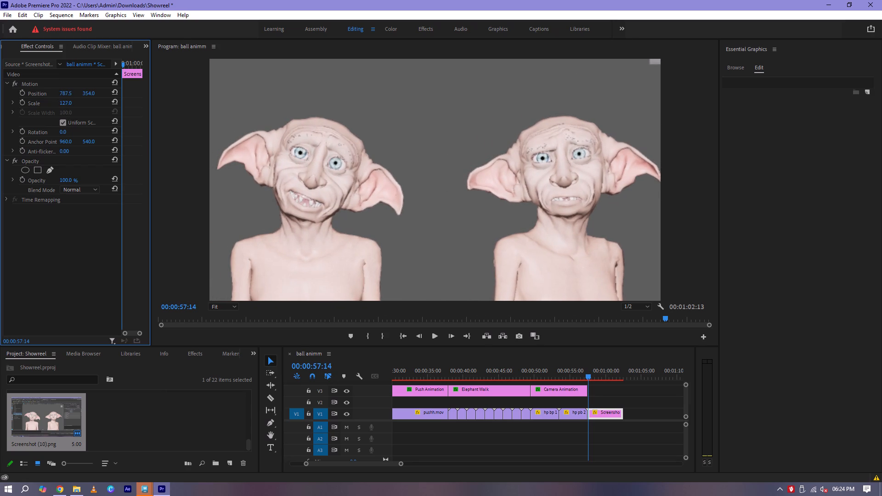
left_click_drag(86, 91, 95, 94)
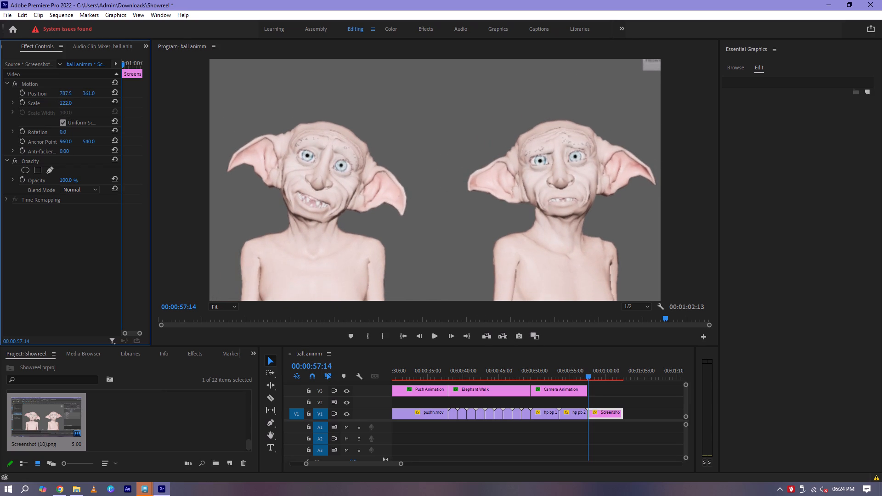
left_click_drag(95, 94, 74, 94)
left_click_drag(63, 96, 40, 96)
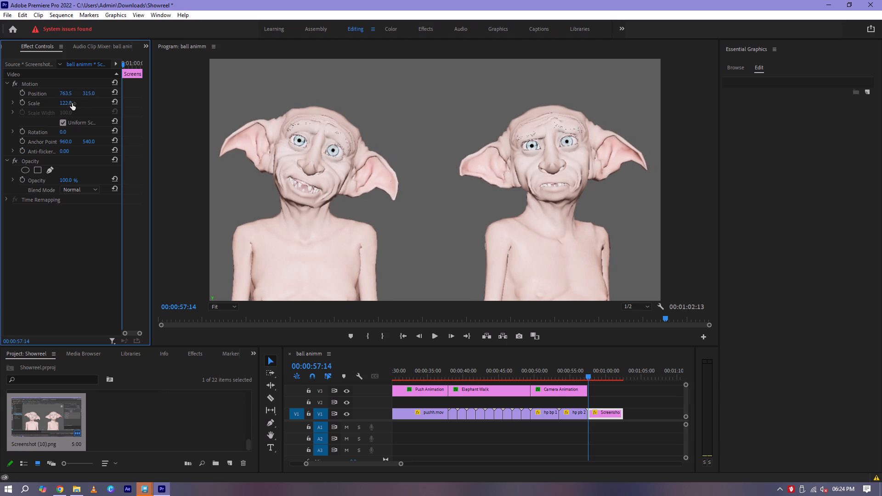
Reframe the two Dobby busts in the Screenshot (10) clip with scale 124 and position 777.5, 324.
left_click_drag(68, 104, 58, 105)
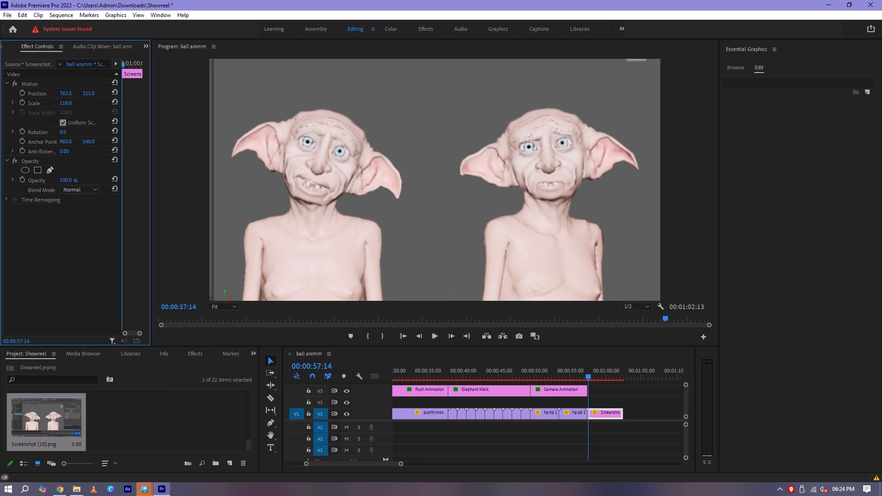
left_click_drag(58, 105, 59, 105)
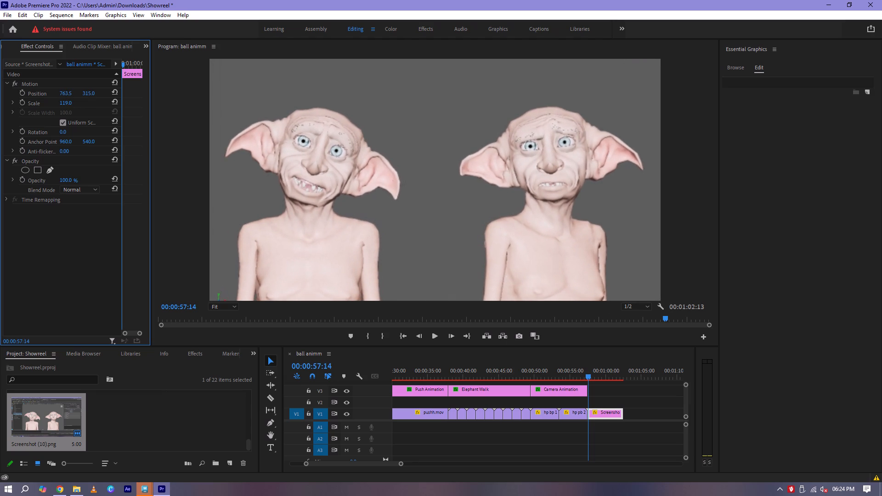
left_click_drag(59, 105, 61, 106)
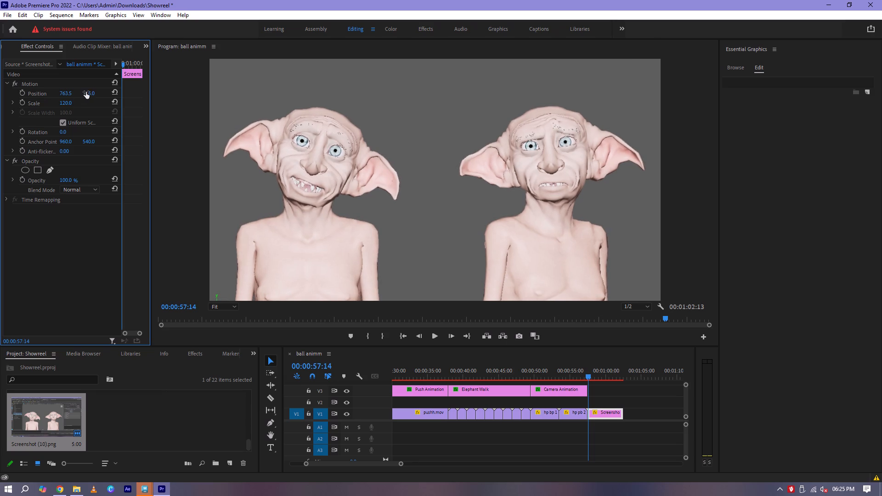
left_click_drag(89, 93, 108, 98)
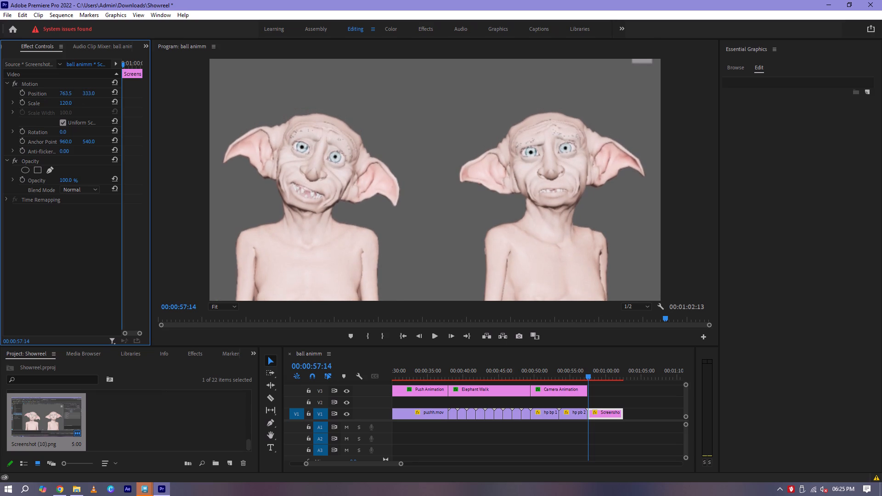
left_click_drag(108, 98, 93, 91)
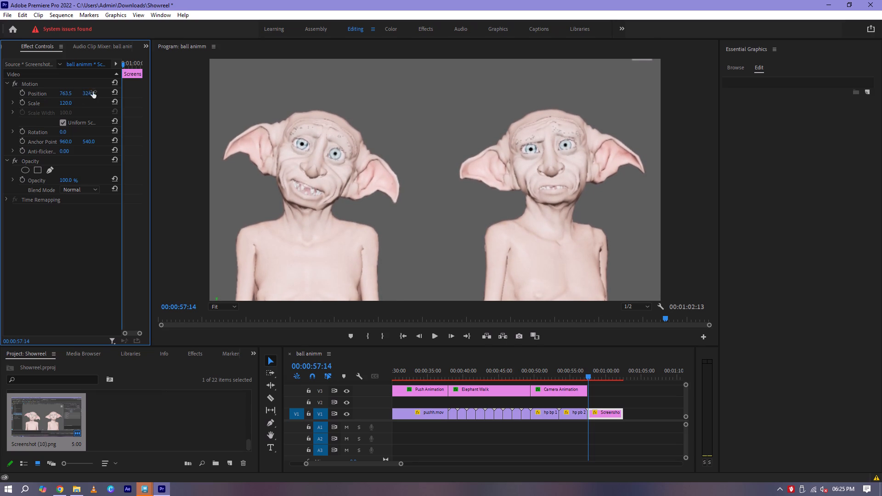
left_click_drag(93, 91, 104, 98)
left_click_drag(66, 101, 73, 102)
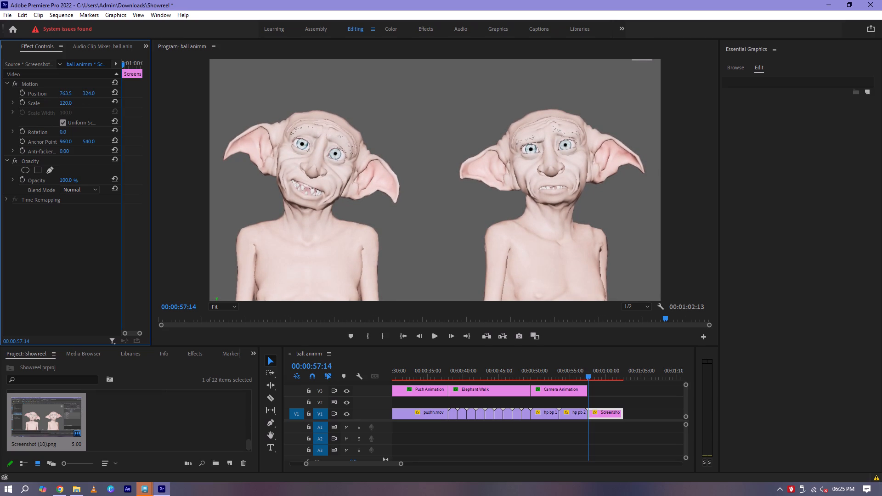
left_click_drag(73, 102, 75, 102)
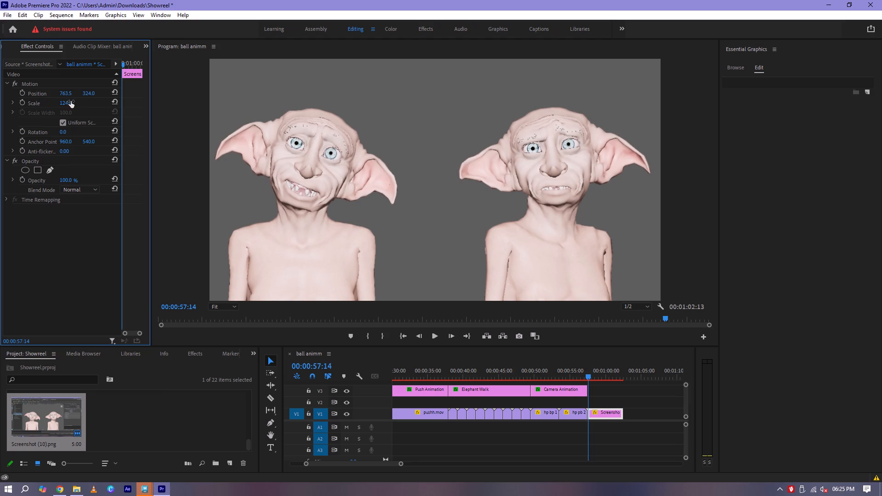
left_click(67, 94)
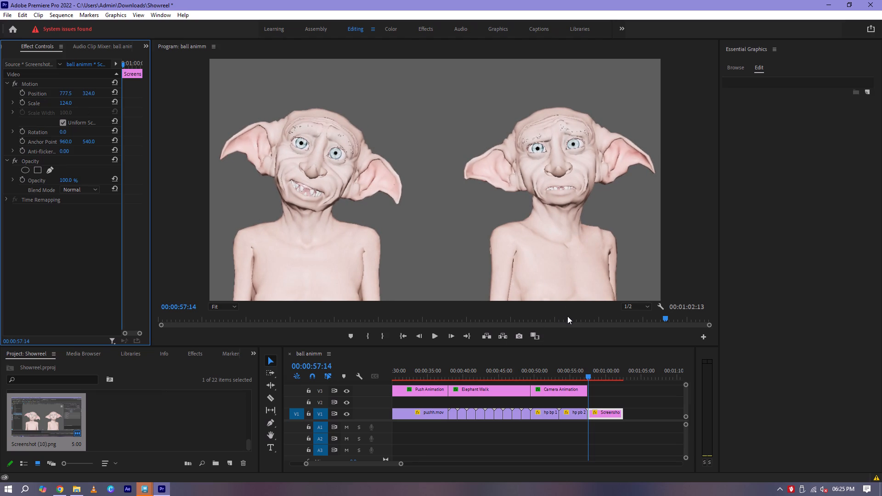
Extend the Camera Animation title on V3 to the end of the Screenshot (10) clip and split it where that clip starts.
left_click(553, 391)
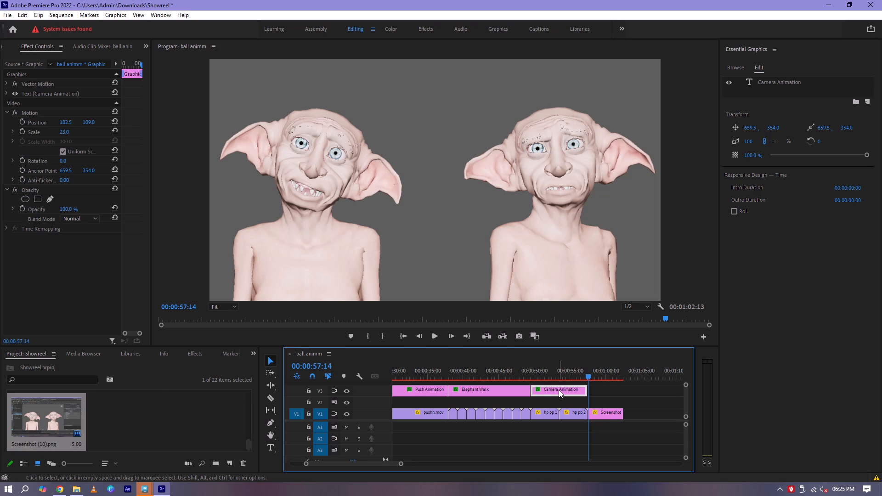
left_click(558, 390)
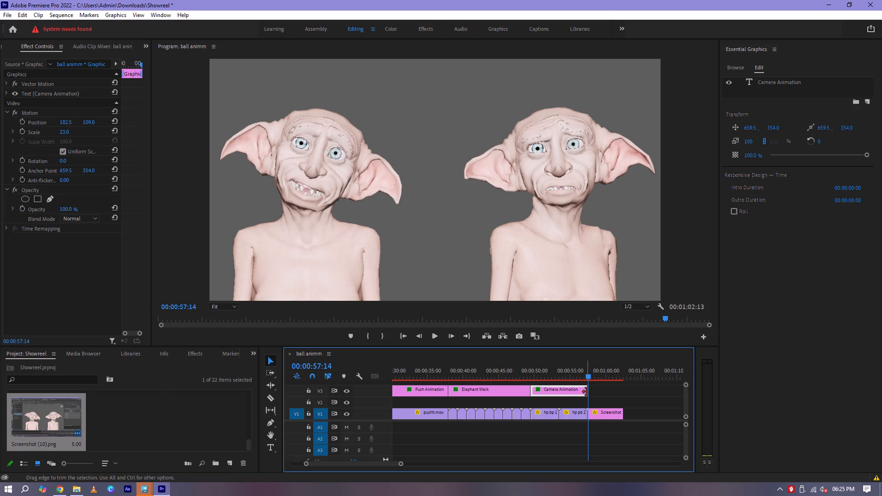
left_click_drag(586, 392, 619, 396)
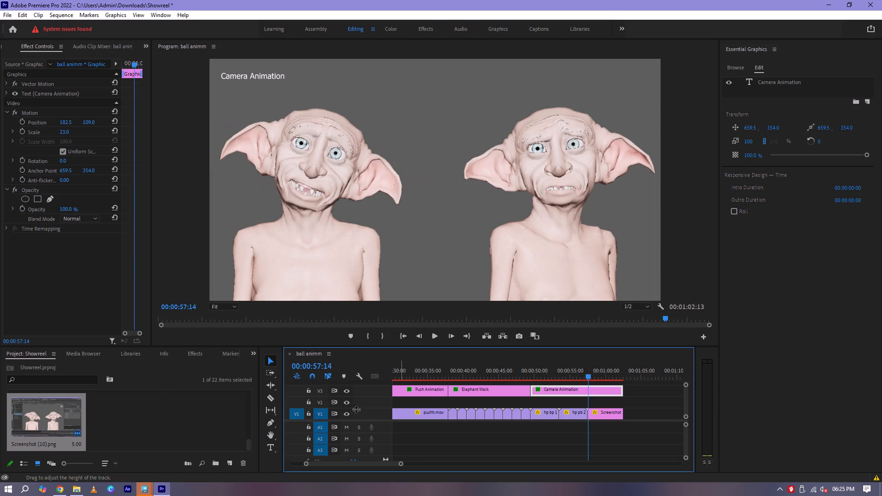
left_click(274, 395)
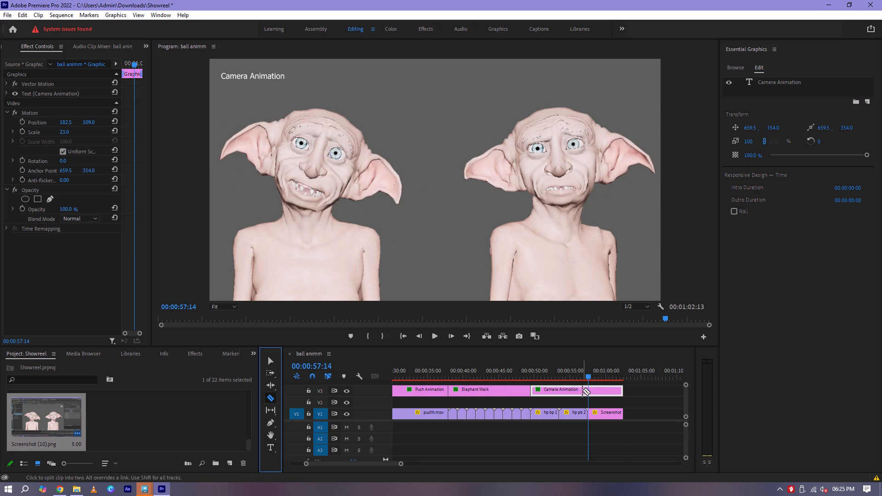
left_click(587, 390)
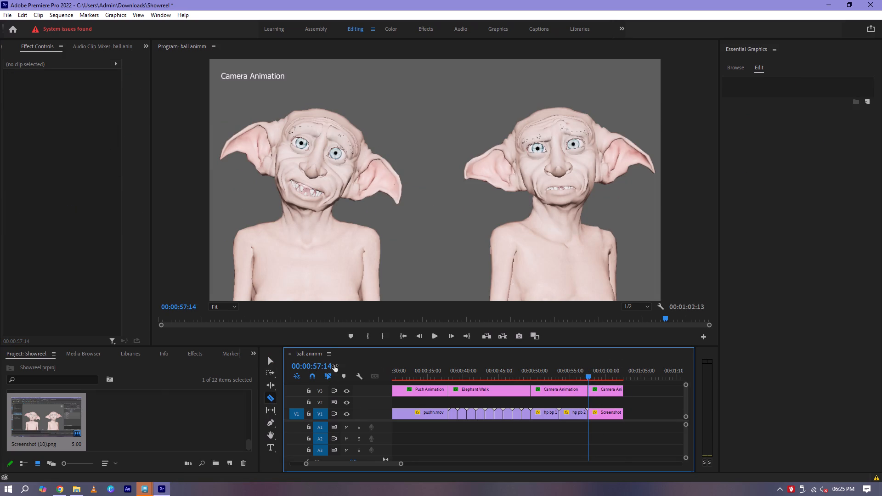
Replace the text of the split-off title above the Screenshot (10) clip with "Poses".
left_click(270, 364)
left_click(266, 447)
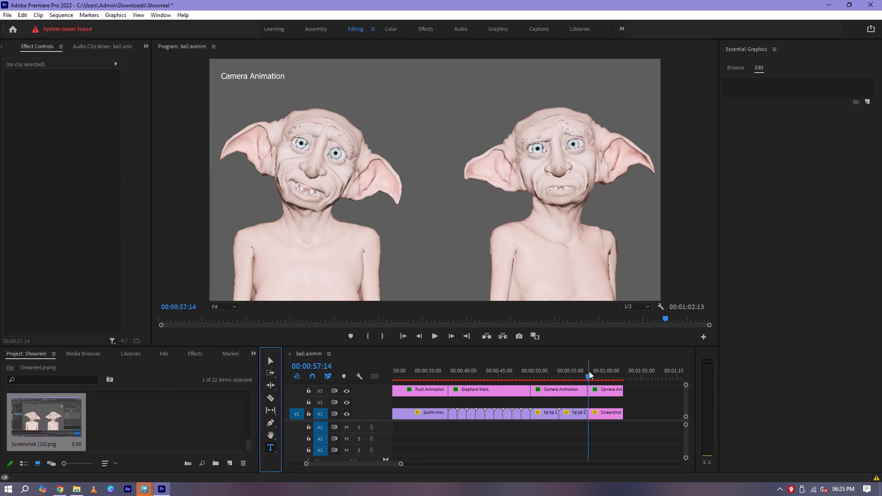
left_click(592, 372)
left_click(255, 76)
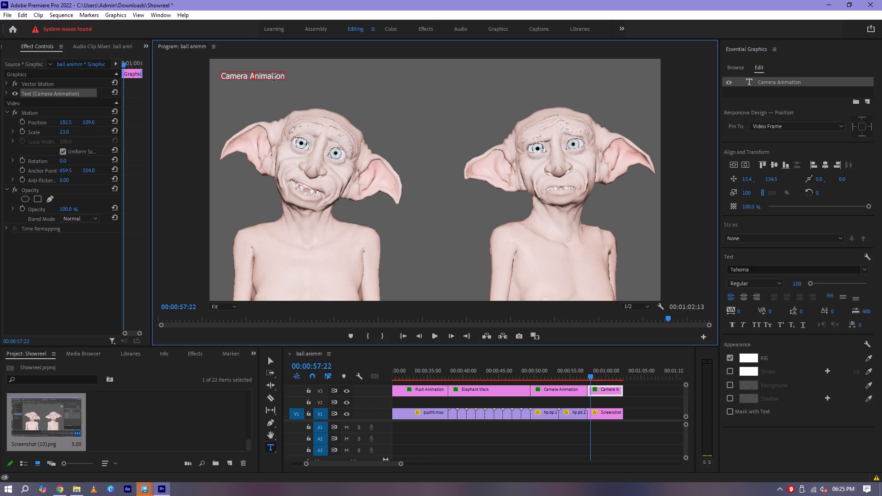
left_click_drag(283, 76, 211, 77)
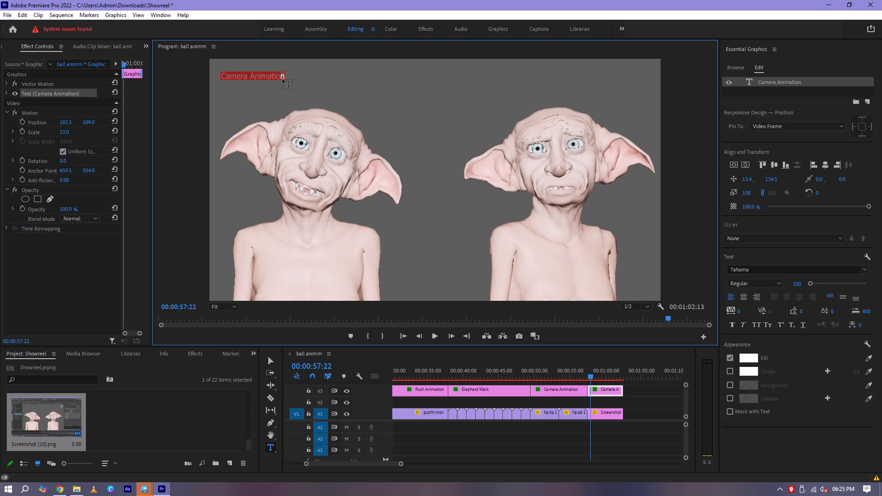
left_click_drag(283, 77, 167, 76)
type("Poses")
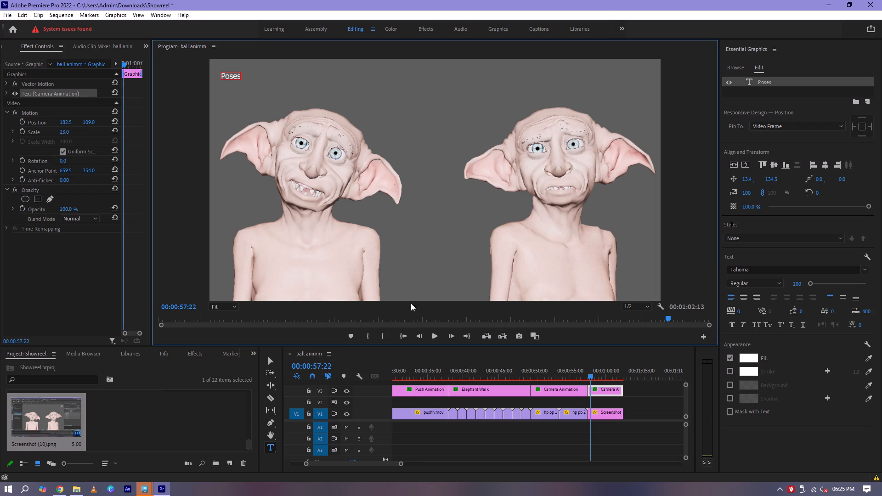
left_click(271, 362)
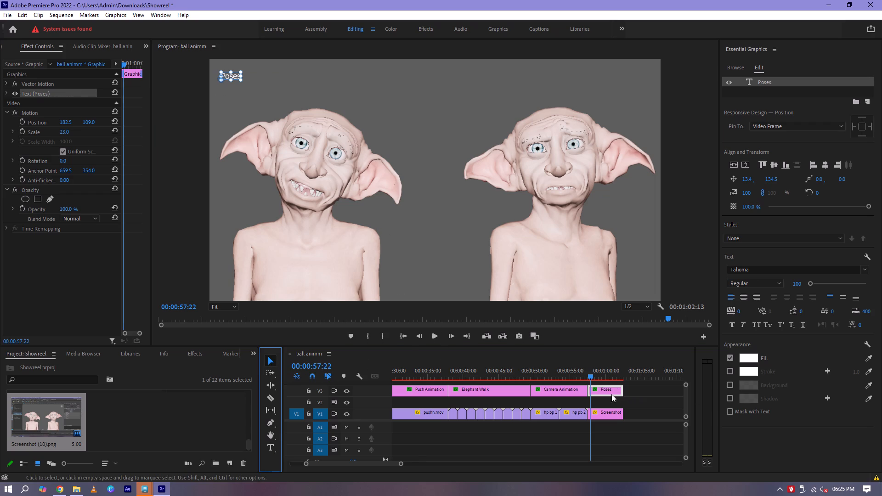
left_click(598, 377)
left_click(596, 401)
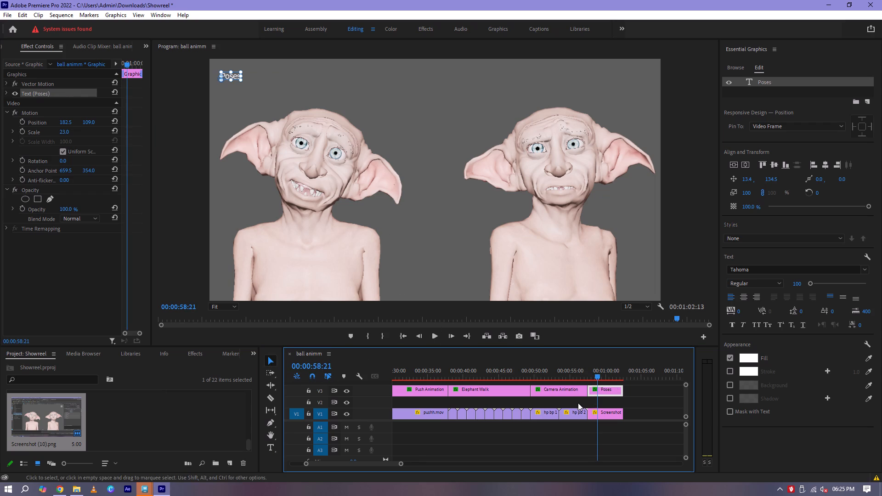
left_click(575, 401)
Play through the Poses section and trim the end of the Screenshot (10) clip on V1 to 00:00:59:02.
left_click_drag(589, 372, 598, 375)
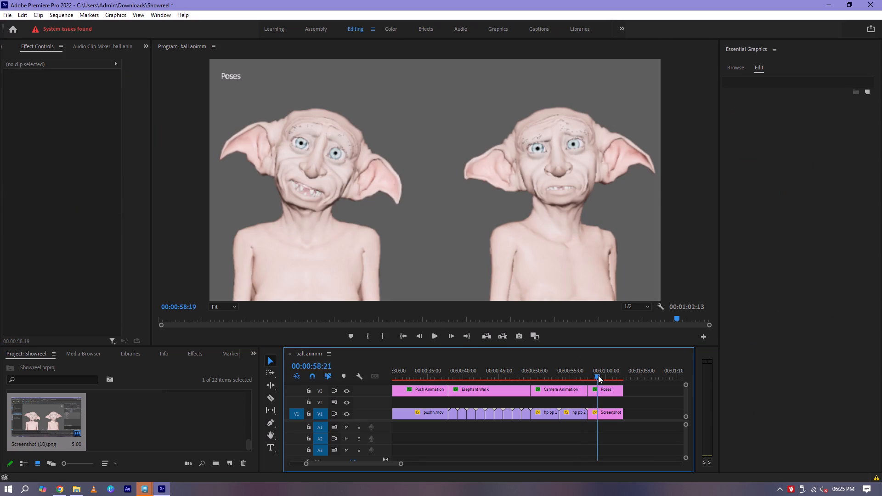
left_click_drag(598, 375, 584, 379)
key("space")
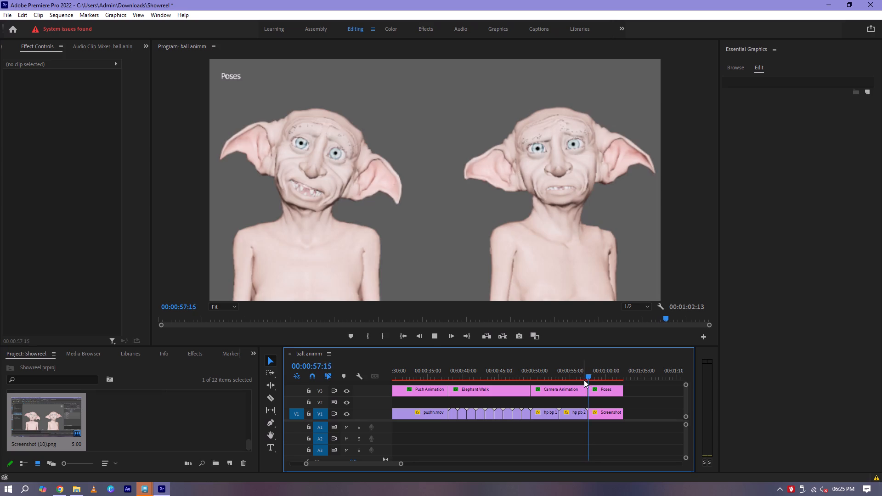
key("space")
key("space")
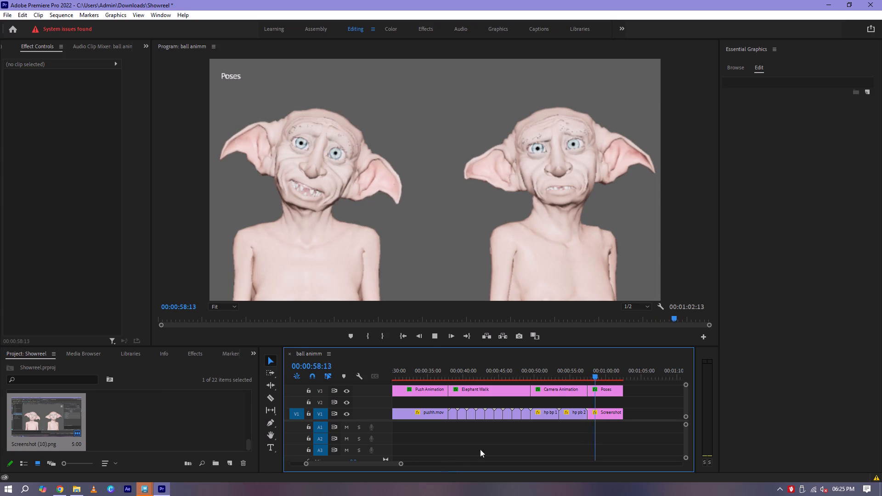
key("space")
key("space")
key("space")
left_click_drag(622, 415, 620, 415)
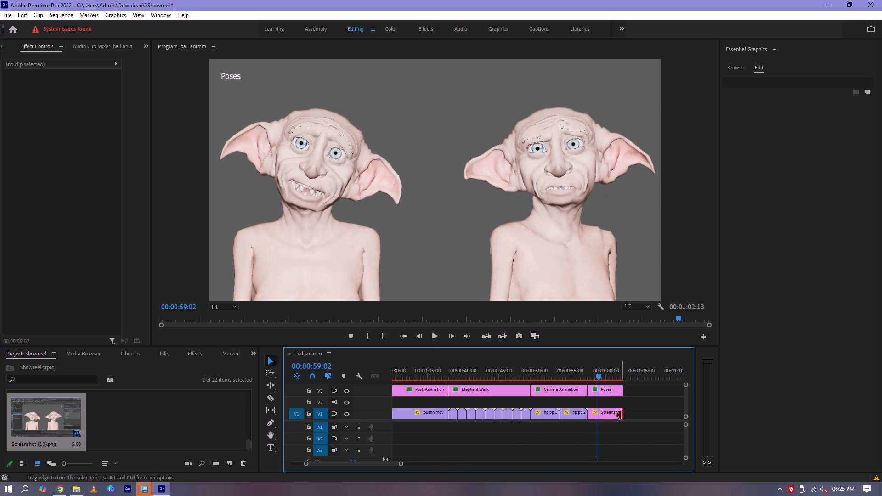
left_click_drag(620, 415, 599, 415)
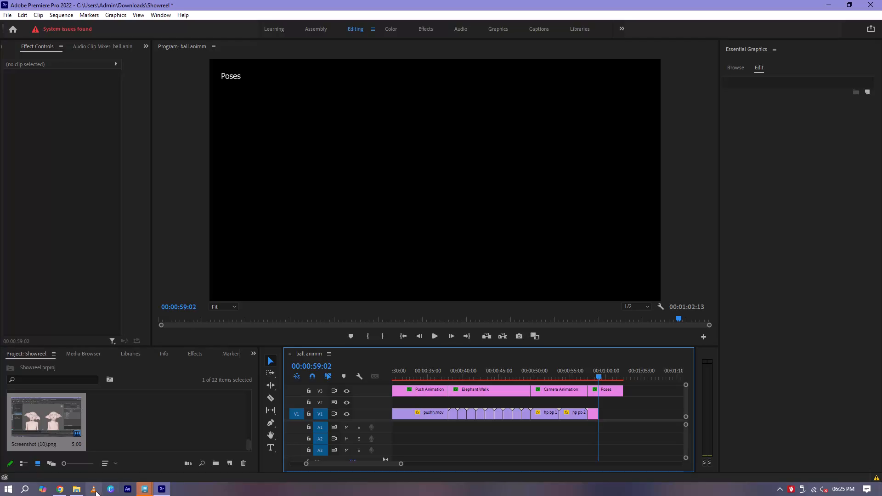
Bring Screenshot (11) from the Screenshots folder into the Premiere Pro sequence on V1, directly after the Screenshot (10) clip.
left_click(78, 488)
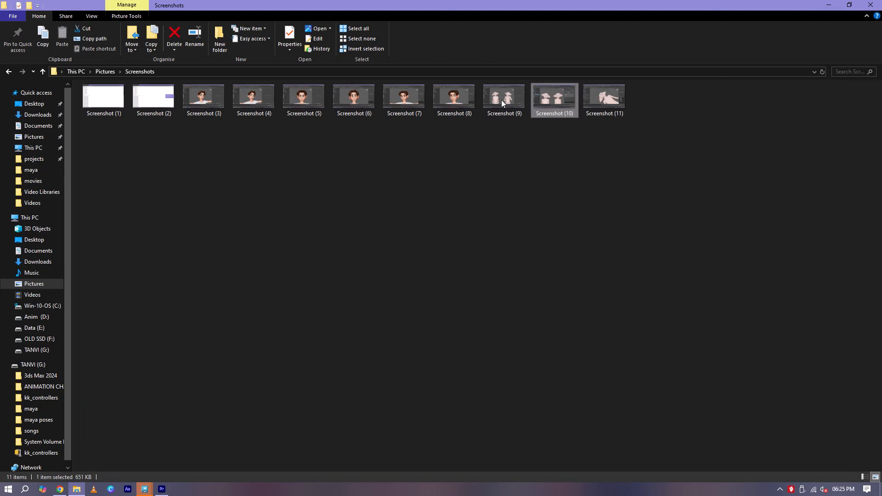
left_click_drag(599, 105, 157, 489)
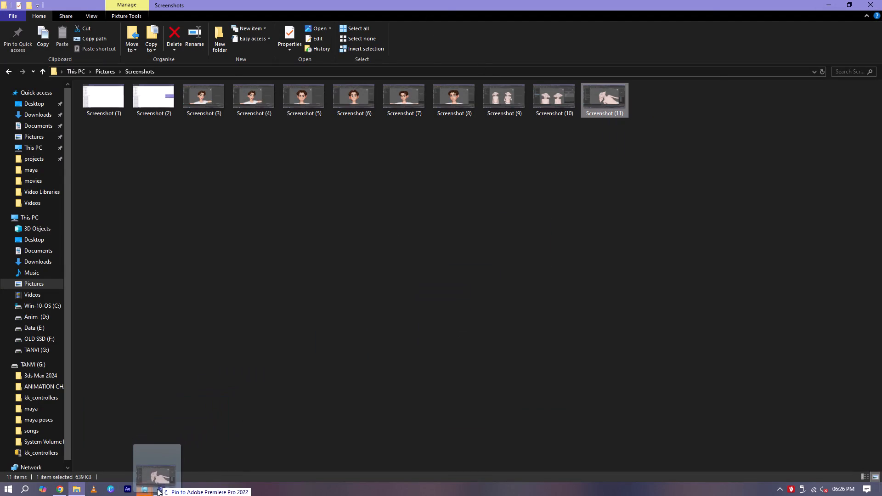
left_click_drag(157, 489, 601, 413)
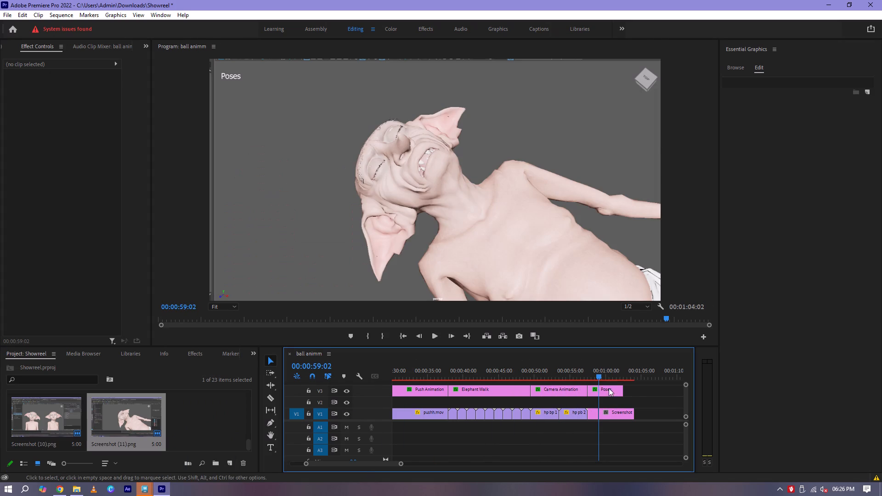
Frame the reclining Dobby in the Screenshot (11) clip with scale 121 and position 659.5, 310.
left_click(614, 412)
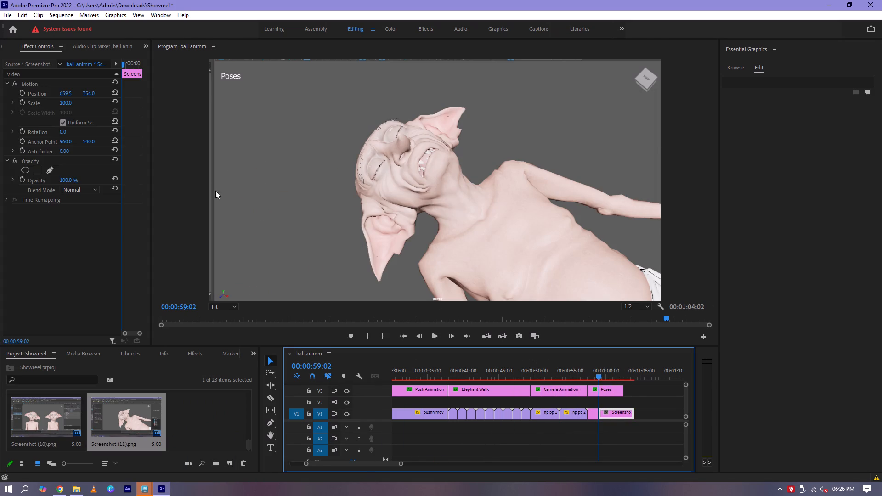
left_click_drag(65, 103, 73, 104)
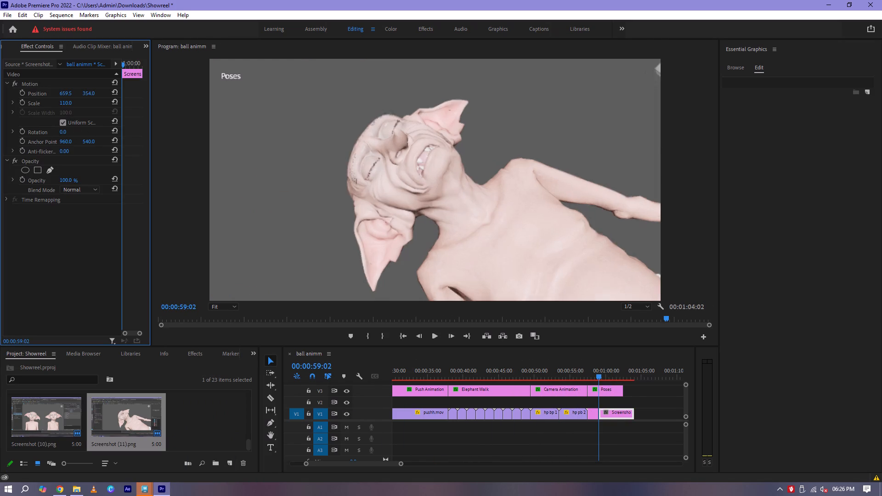
left_click_drag(73, 104, 86, 107)
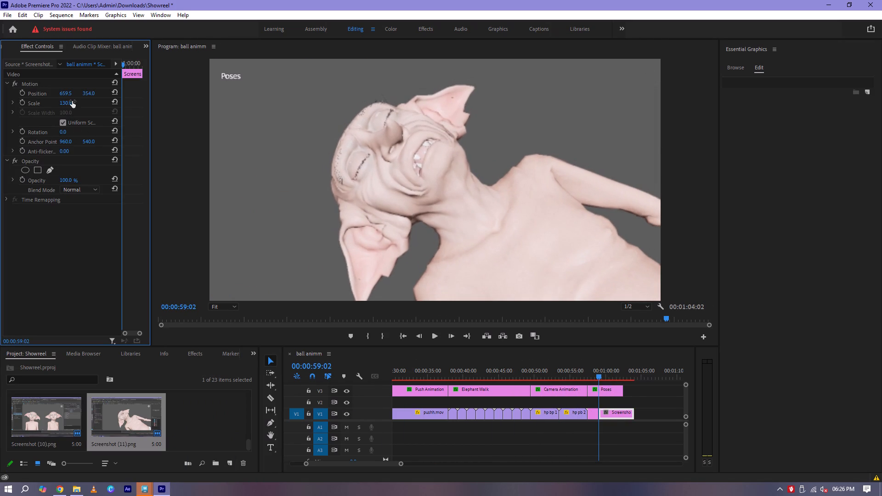
left_click_drag(91, 95, 72, 94)
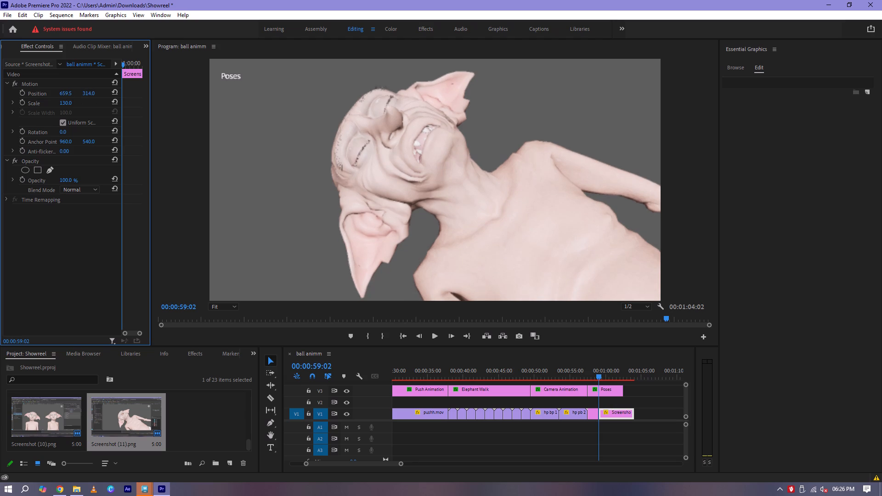
left_click_drag(72, 94, 70, 94)
left_click_drag(70, 104, 62, 104)
Play the Poses section from its start and shorten the end of the Screenshot (10) clip to 00:00:58:10.
left_click_drag(596, 375, 595, 375)
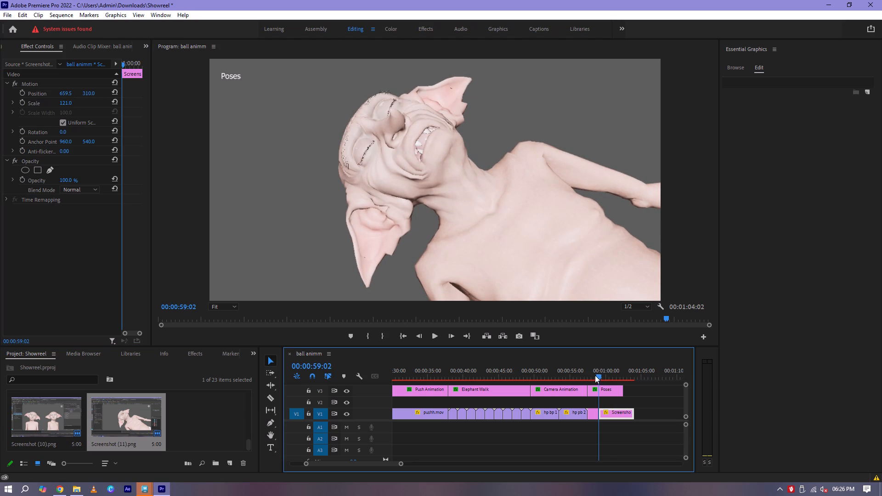
left_click_drag(595, 375, 583, 377)
key("space")
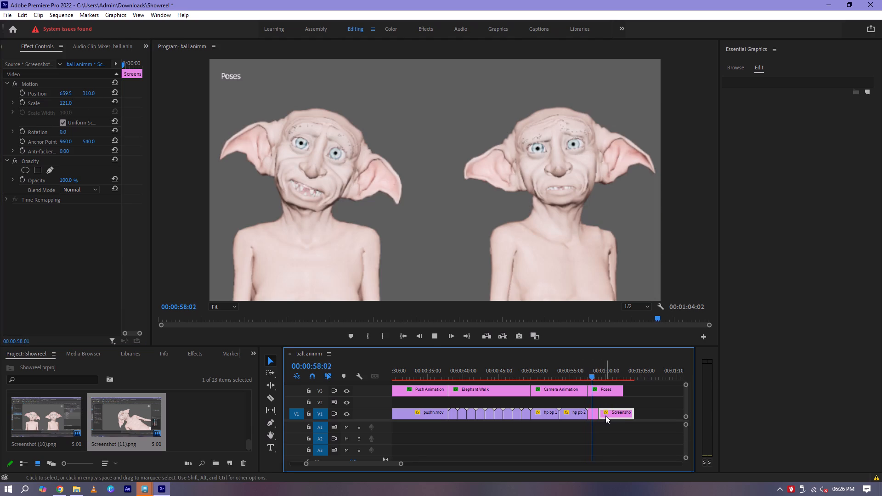
key("space")
left_click(597, 414)
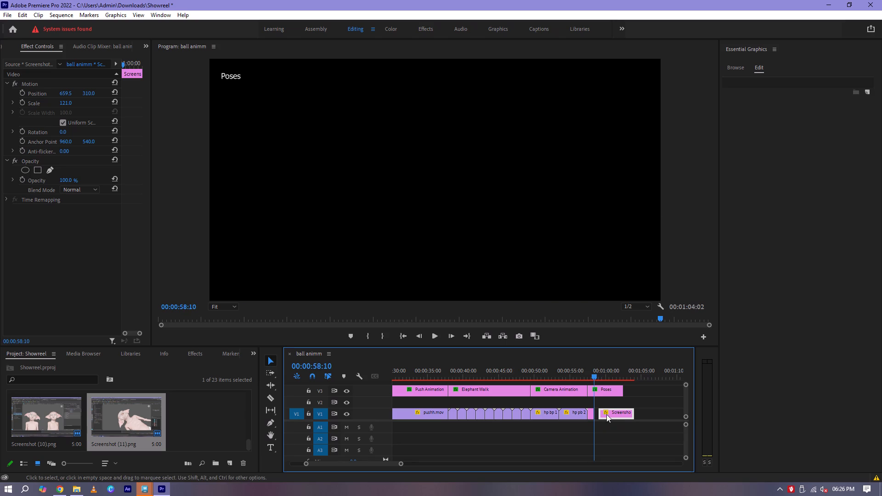
Move the Screenshot (11) clip against the end of Screenshot (10), trim its end to 00:00:59:06, and play the result.
left_click_drag(611, 414, 605, 414)
key("space")
key("space")
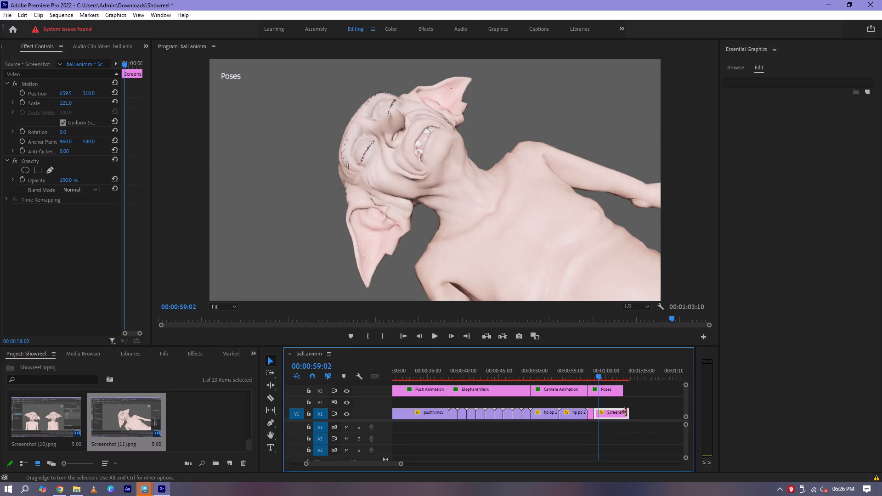
key("space")
key("space")
left_click_drag(629, 416, 604, 417)
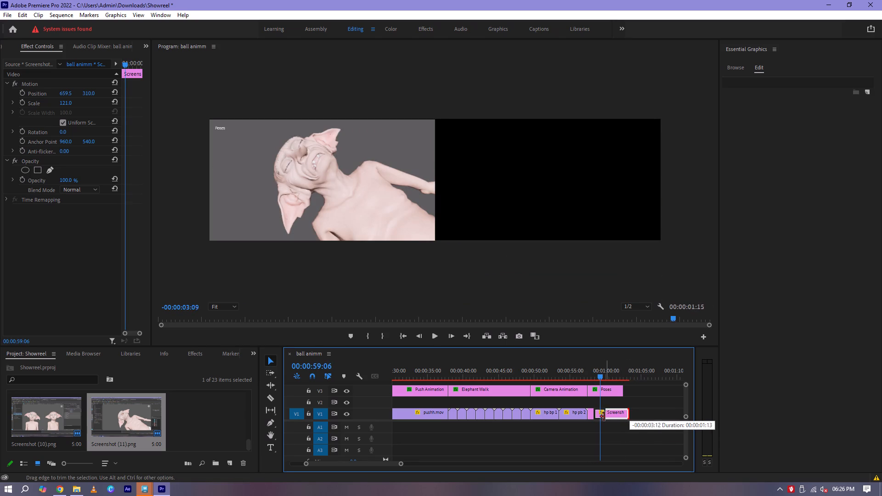
left_click_drag(604, 417, 603, 417)
left_click_drag(594, 372, 589, 373)
key("space")
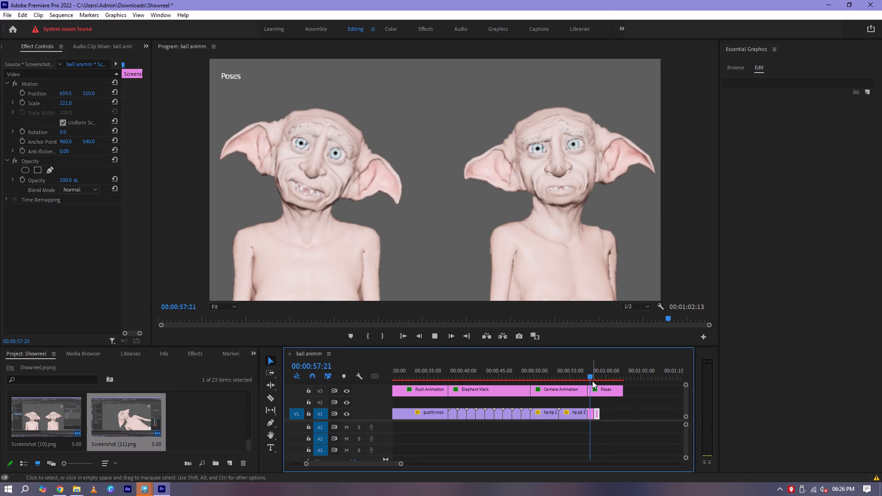
key("space")
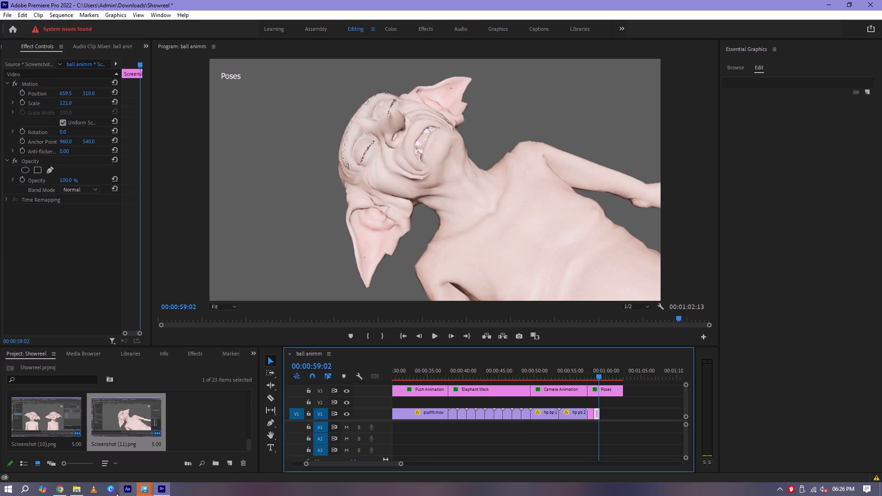
Bring Screenshot (5) from the Screenshots folder into the Premiere Pro sequence on V1, directly after the Screenshot (11) clip.
left_click(81, 489)
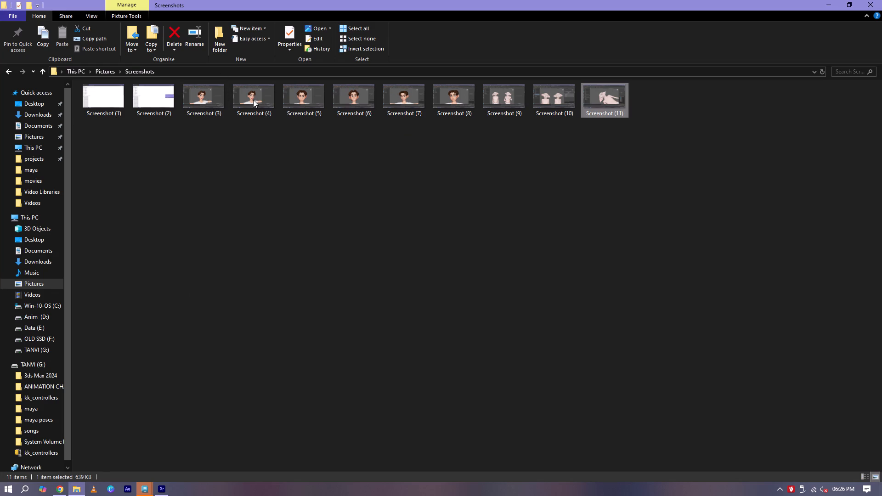
left_click_drag(253, 100, 278, 249)
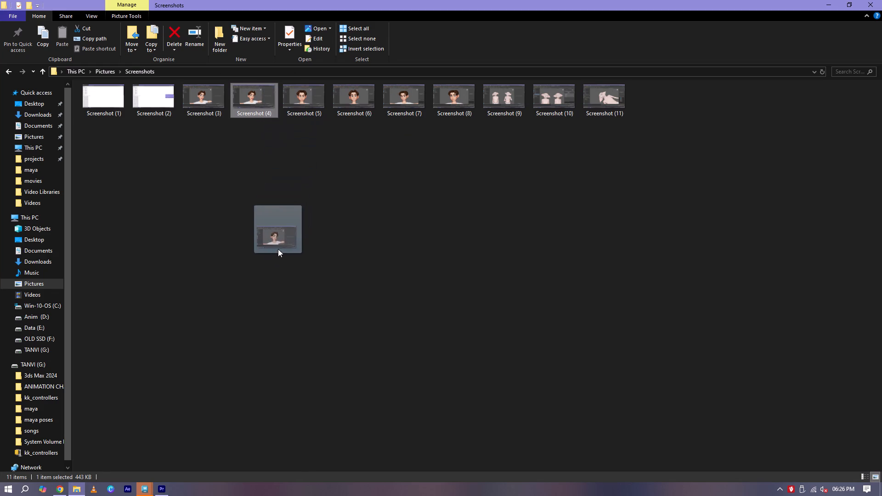
left_click_drag(278, 249, 270, 172)
left_click_drag(304, 105, 243, 370)
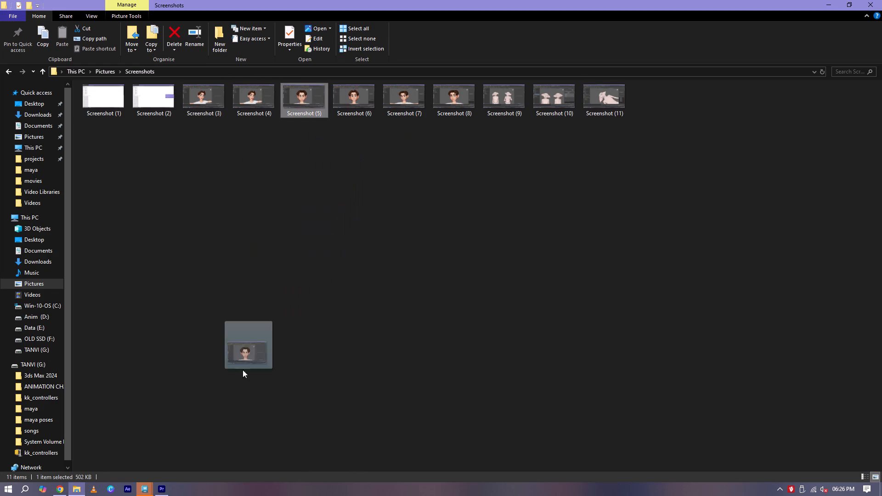
left_click_drag(243, 370, 445, 451)
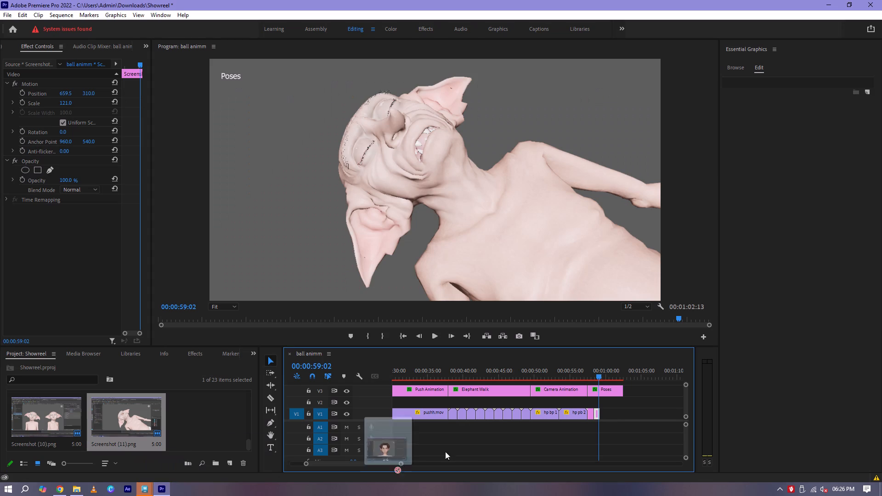
left_click_drag(445, 451, 601, 412)
Frame the boy's face in the Screenshot (5) clip with scale 127 and position 819.5, 338.
key("space")
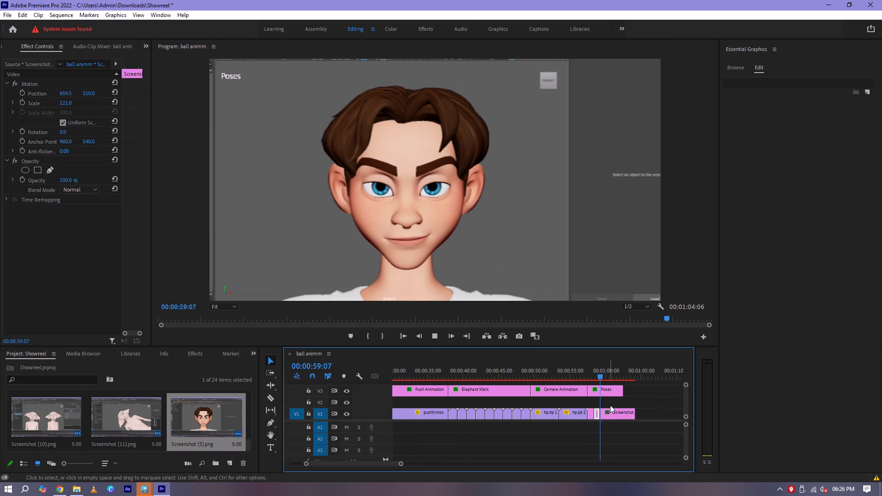
key("space")
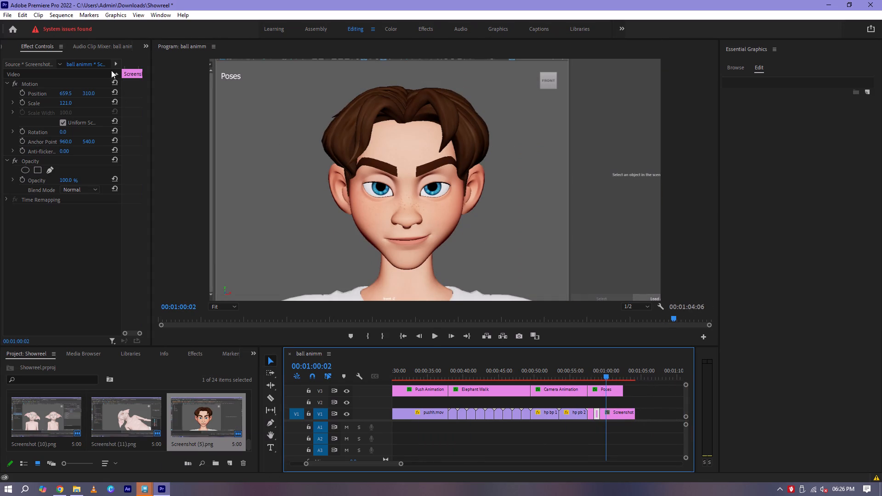
left_click(622, 415)
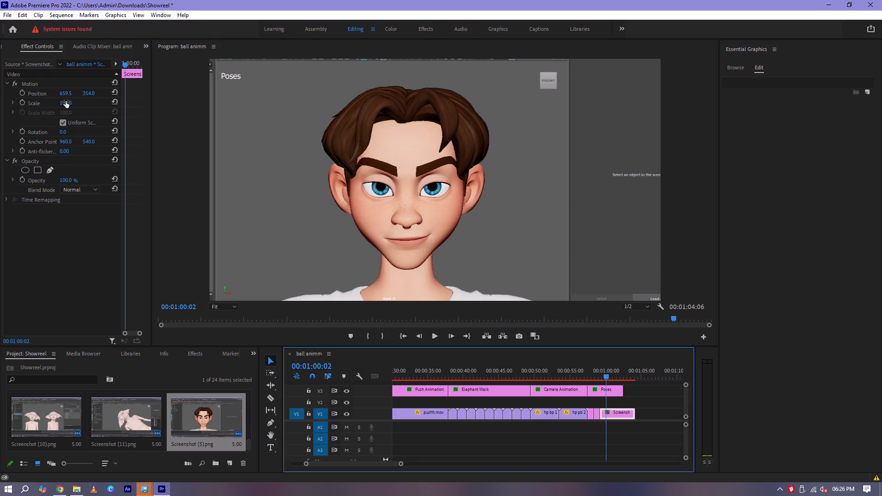
left_click_drag(66, 101, 79, 102)
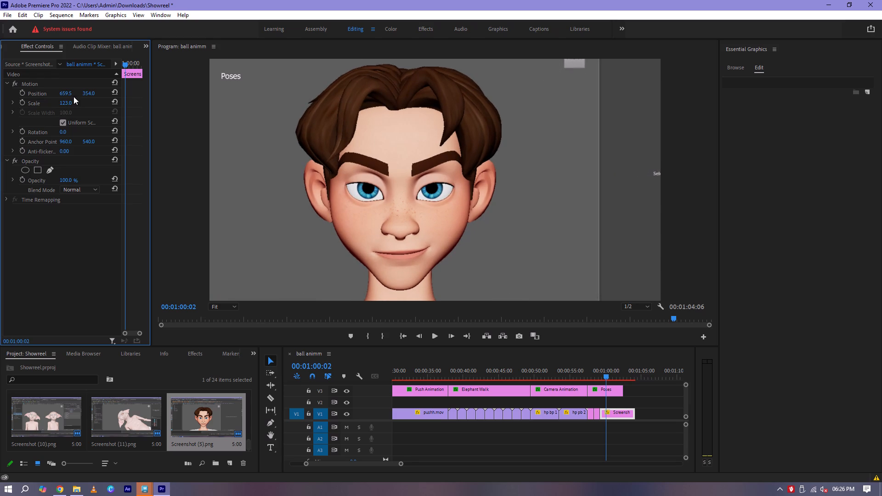
left_click_drag(67, 94, 156, 106)
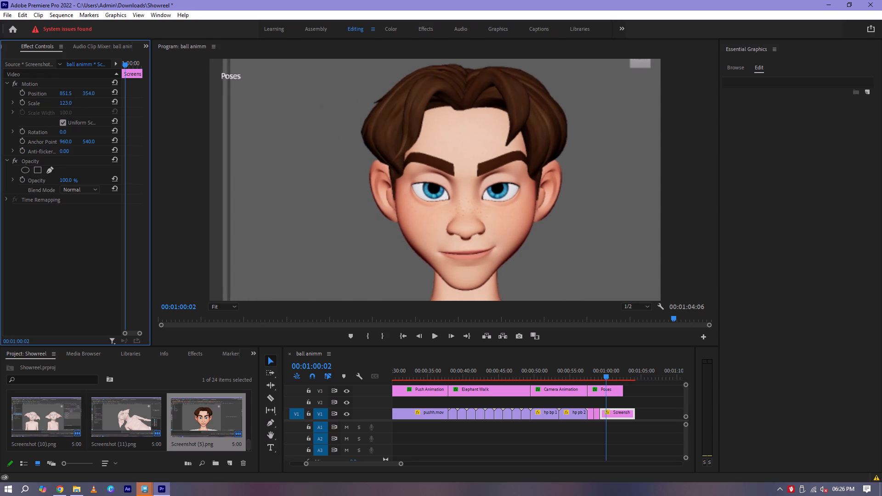
left_click_drag(156, 106, 136, 106)
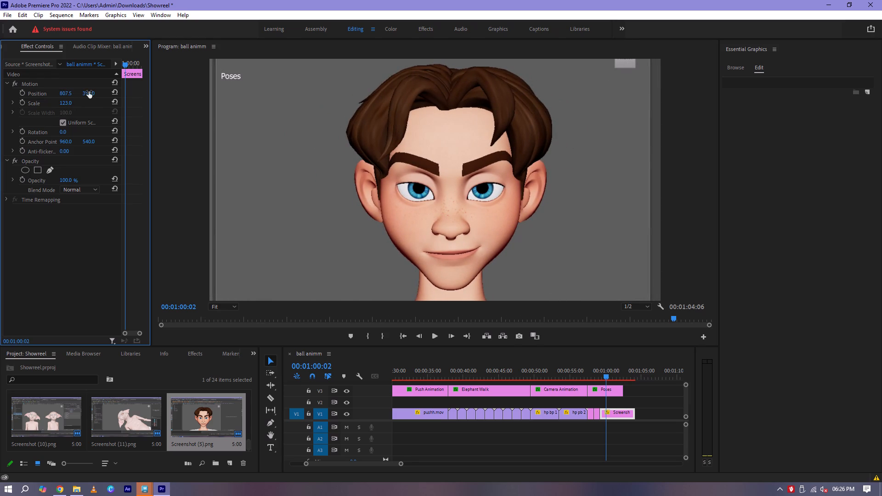
left_click_drag(89, 91, 73, 96)
left_click_drag(65, 94, 80, 95)
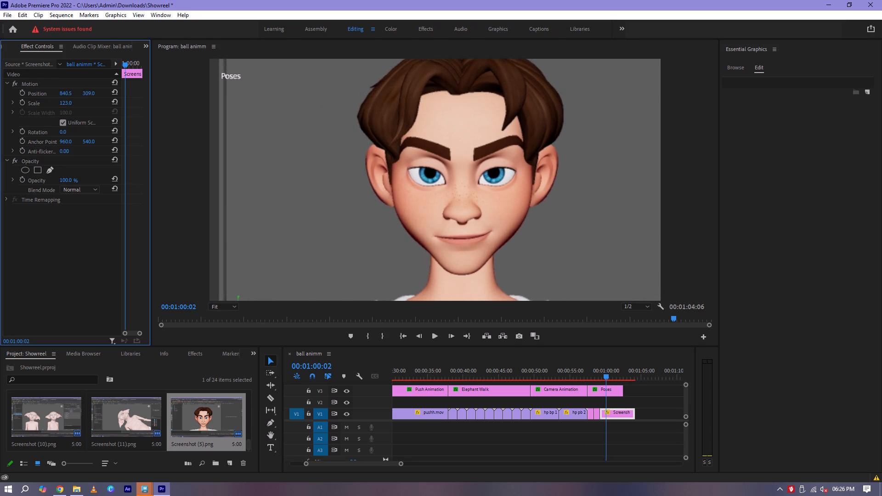
left_click_drag(80, 95, 56, 96)
left_click_drag(66, 102, 67, 101)
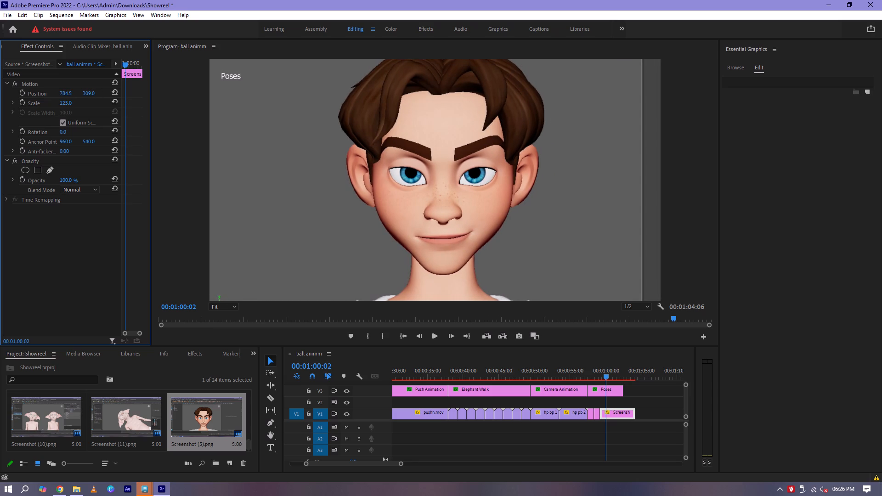
left_click_drag(67, 101, 76, 103)
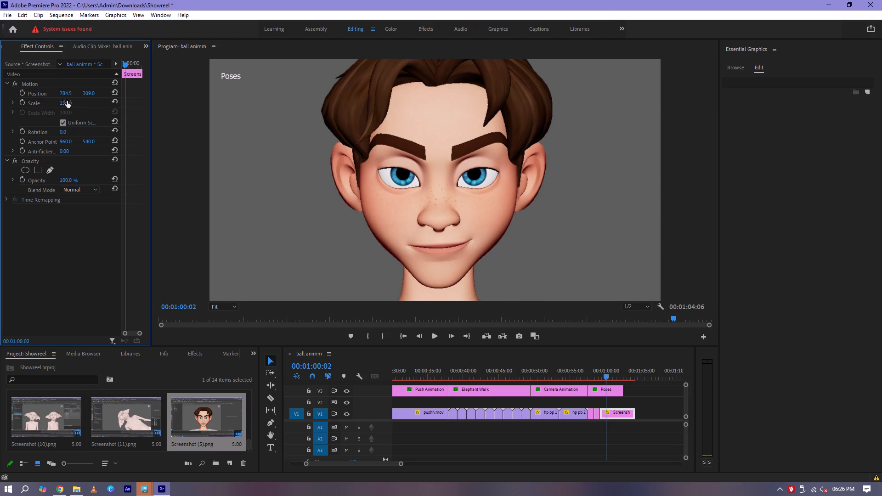
left_click_drag(90, 96, 109, 102)
left_click_drag(66, 105, 56, 105)
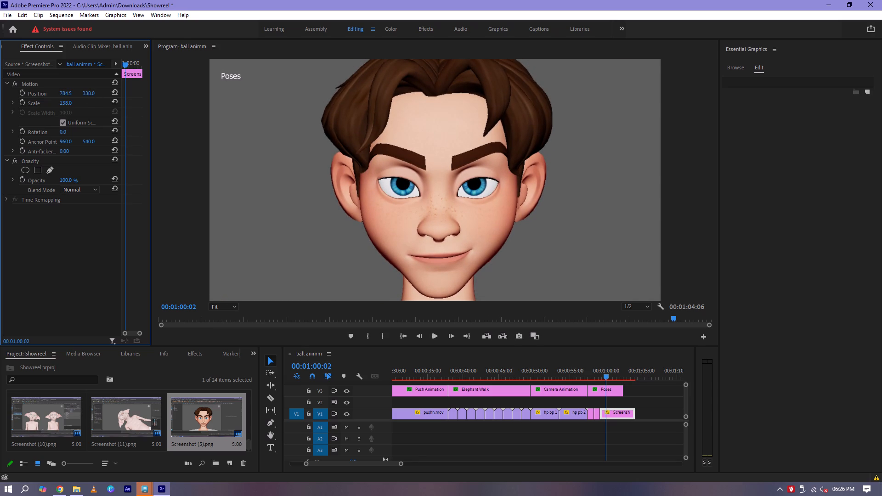
left_click_drag(56, 105, 40, 106)
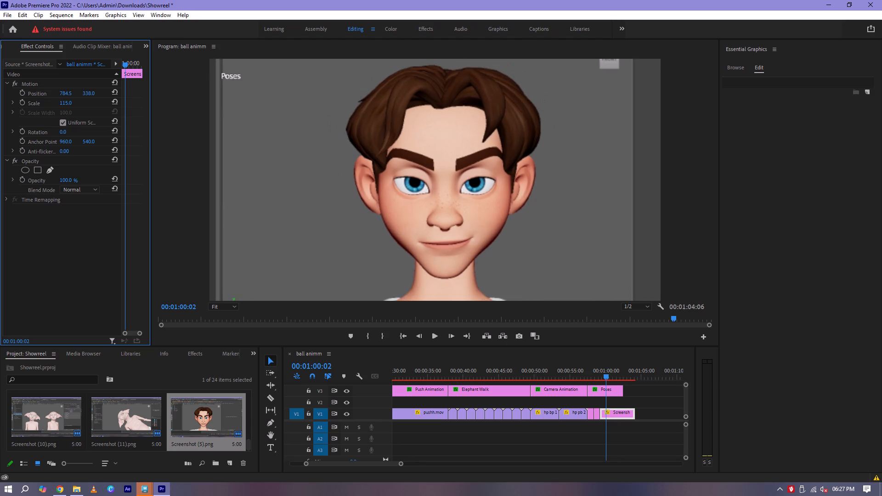
left_click_drag(40, 106, 49, 108)
left_click_drag(63, 94, 58, 94)
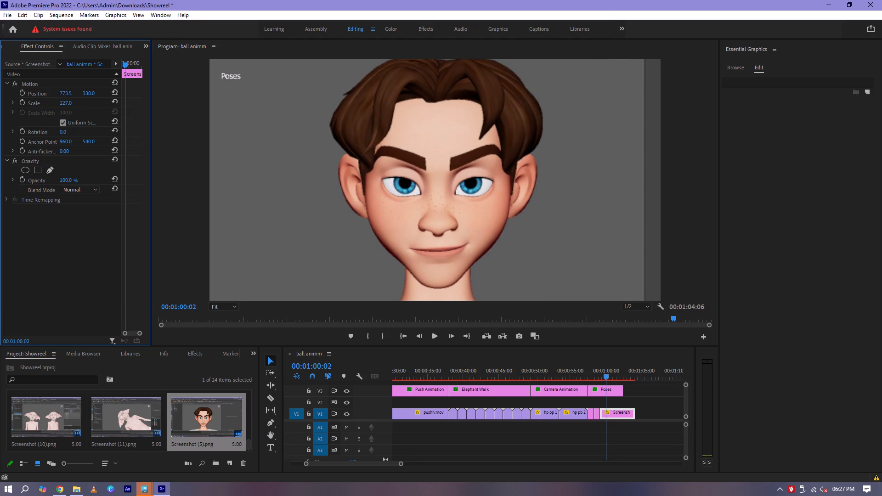
left_click_drag(58, 94, 88, 101)
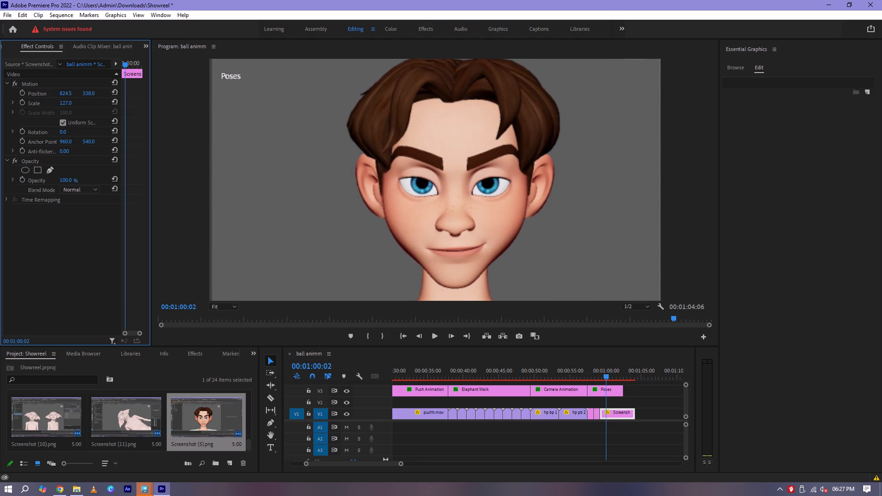
left_click_drag(88, 101, 85, 101)
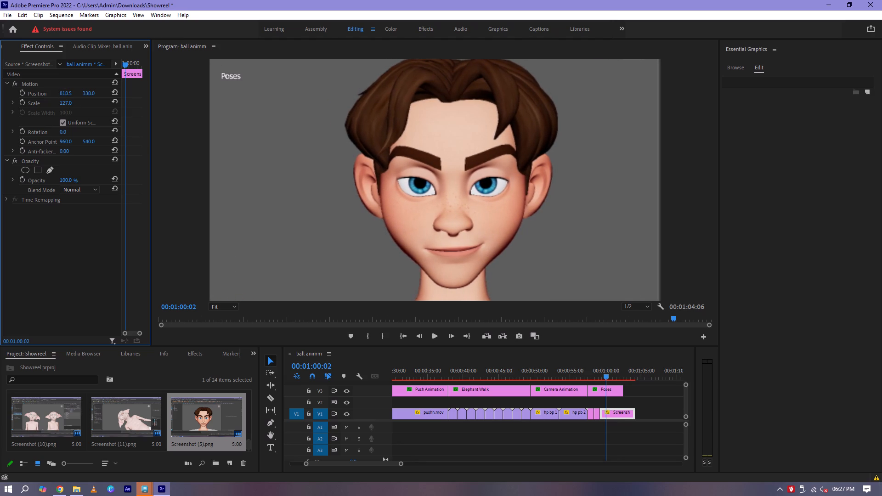
left_click_drag(85, 101, 87, 101)
Play from the Screenshot (11) clip and trim the end of the Screenshot (5) clip on V1 to 00:01:00:02.
left_click_drag(602, 377, 598, 377)
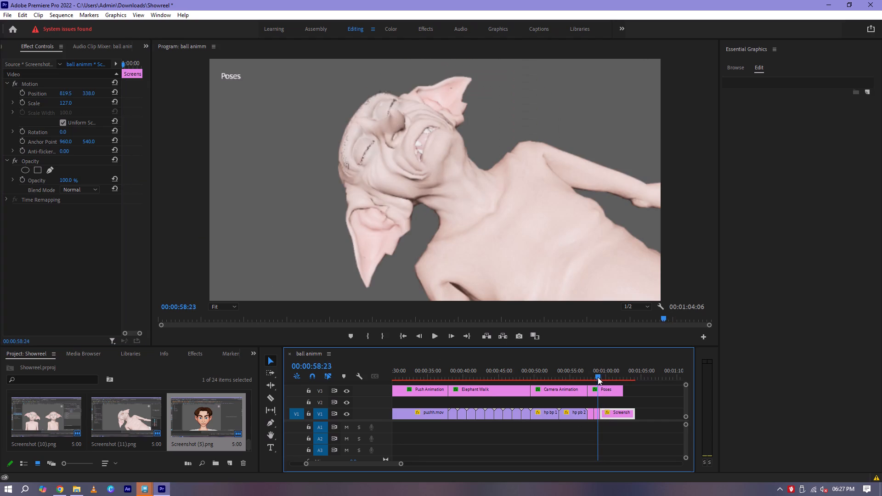
left_click_drag(598, 377, 597, 377)
key("space")
key("space")
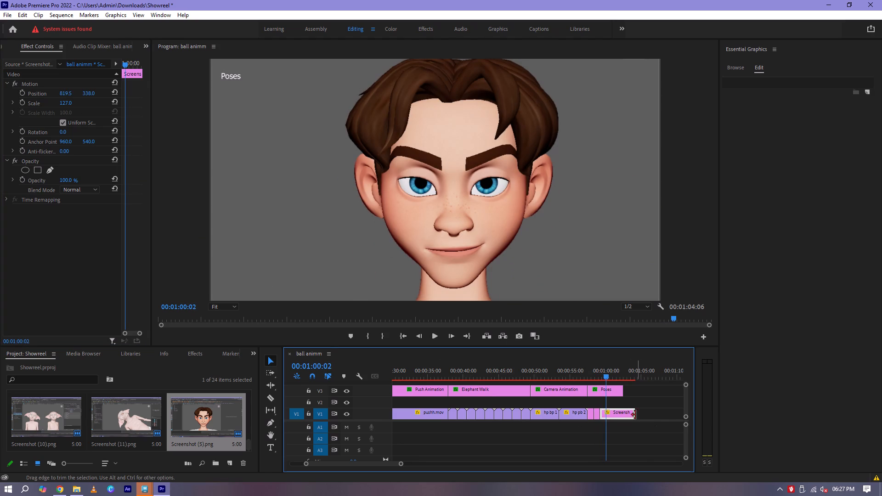
left_click_drag(636, 416, 607, 424)
Preview Screenshots (7) and (8) in the Screenshots folder, and place Screenshot (8) on V1 directly after the Screenshot (5) clip in Premiere Pro.
left_click(74, 487)
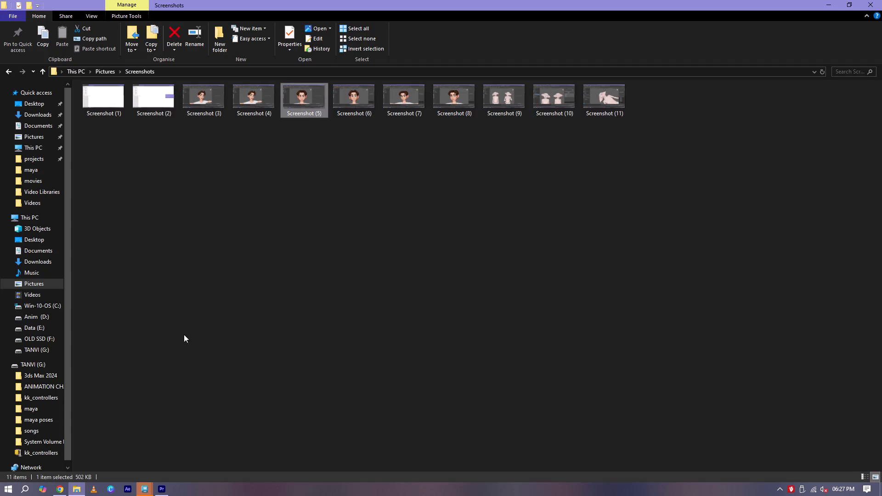
double_click(398, 96)
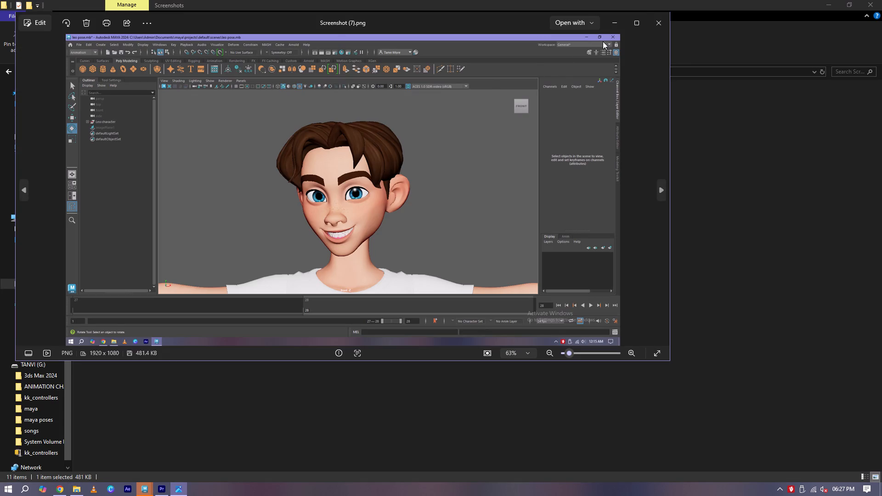
left_click(654, 27)
double_click(456, 97)
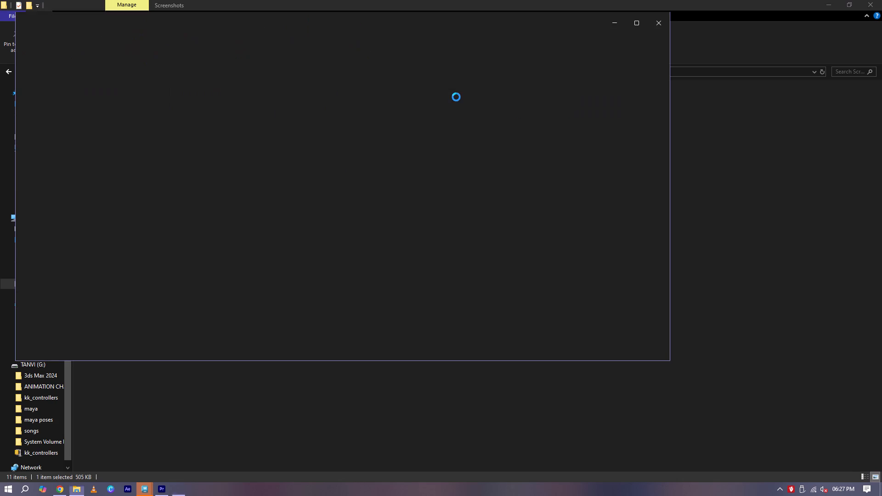
left_click(665, 26)
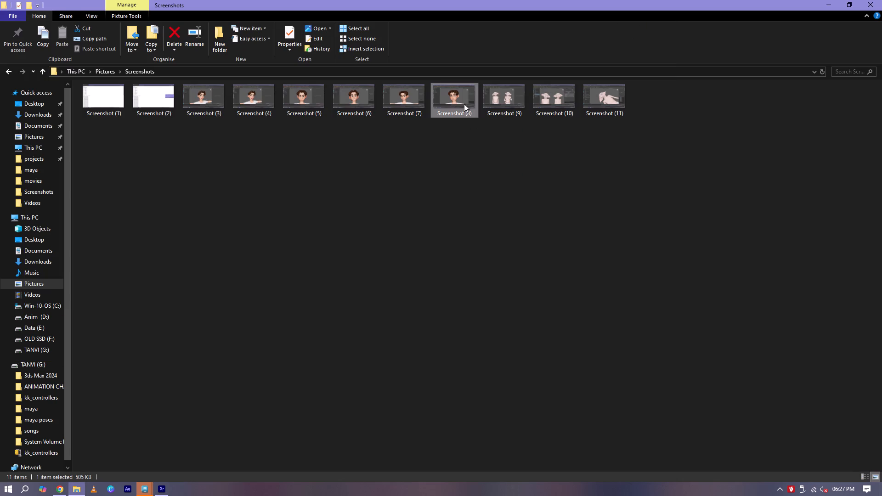
left_click_drag(455, 99, 163, 487)
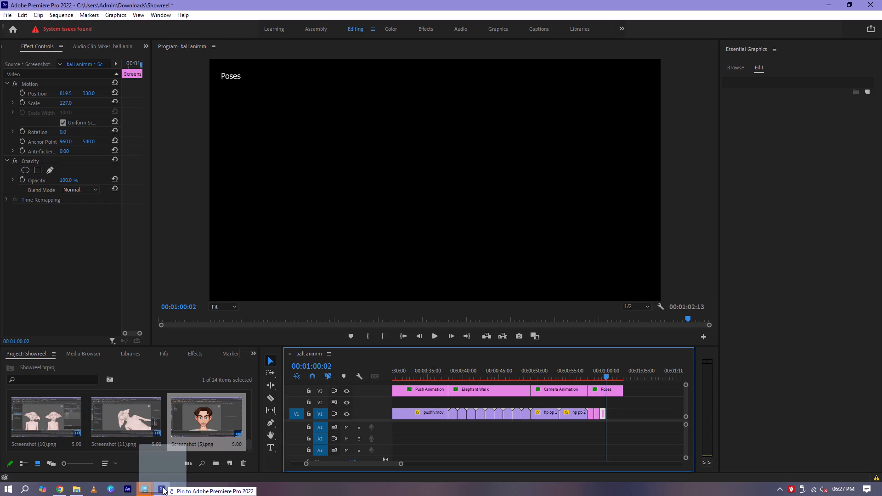
left_click_drag(163, 487, 610, 411)
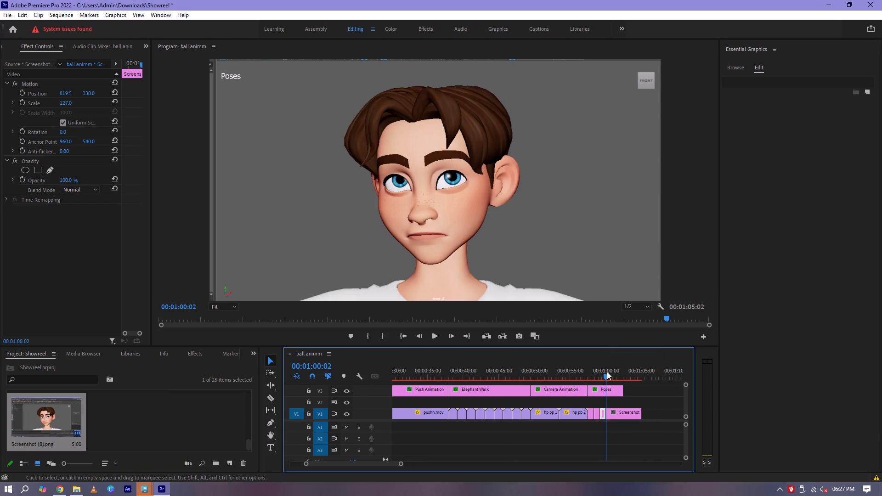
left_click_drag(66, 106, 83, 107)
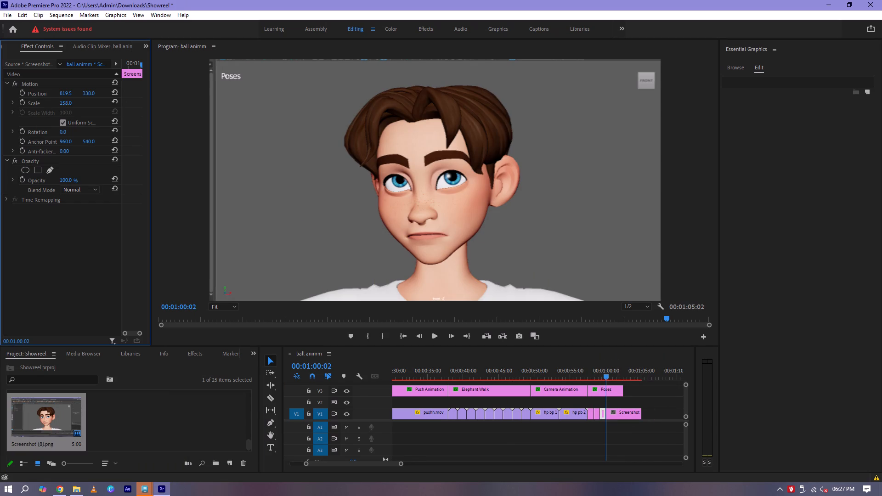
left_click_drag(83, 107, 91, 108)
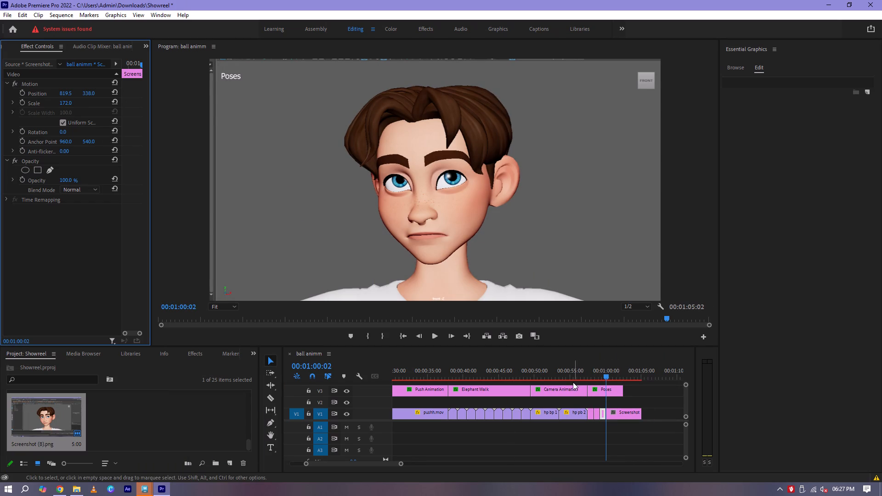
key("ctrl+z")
Enlarge the boy in the Screenshot (8) clip on V1 to scale 125.
left_click(629, 412)
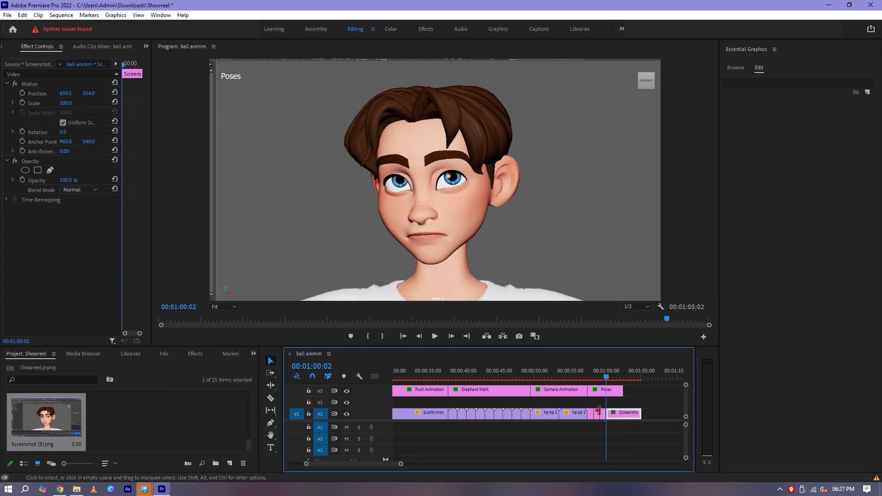
left_click_drag(63, 103, 75, 104)
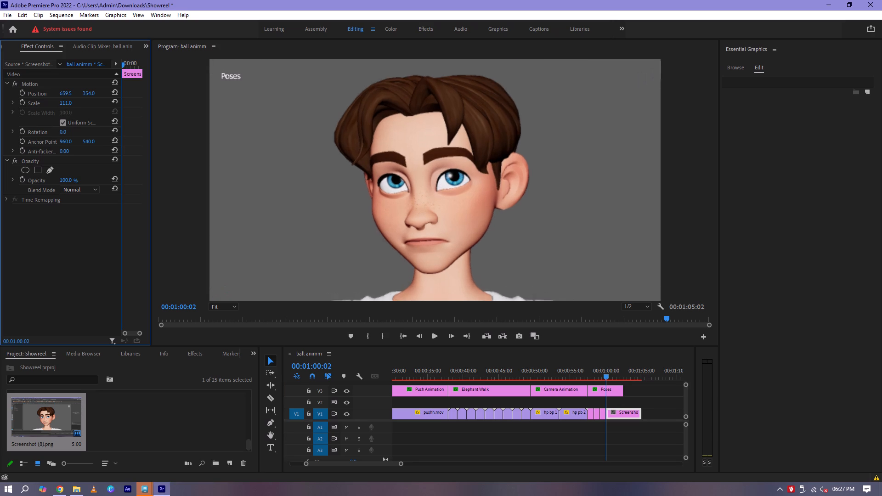
left_click_drag(75, 104, 83, 106)
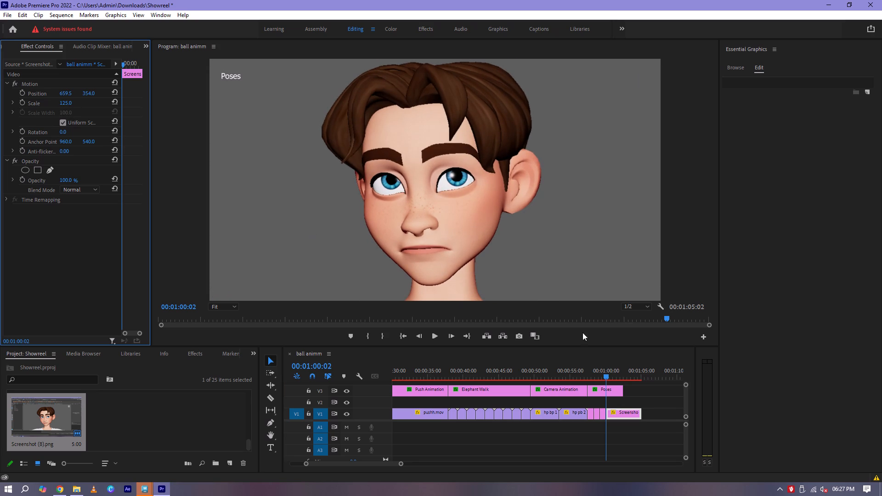
Play across the cut into the Screenshot (8) clip and trim that clip's end on V1 to 00:01:00:23.
left_click(603, 377)
key("space")
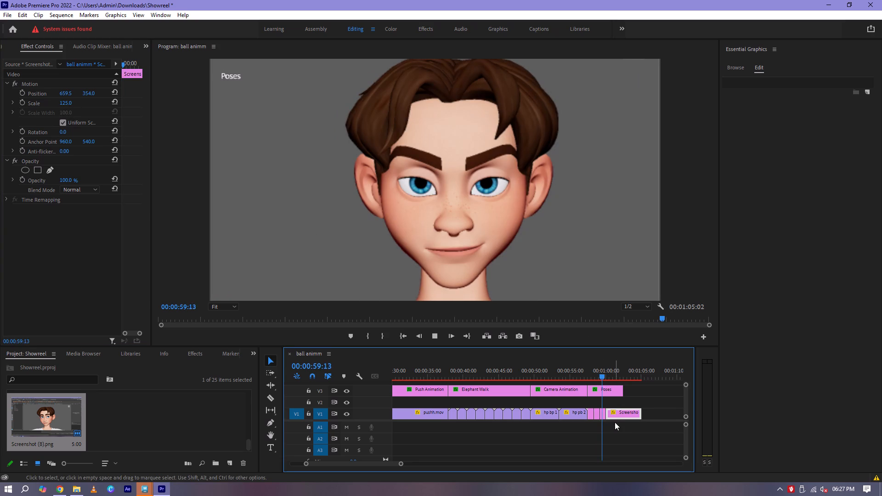
key("space")
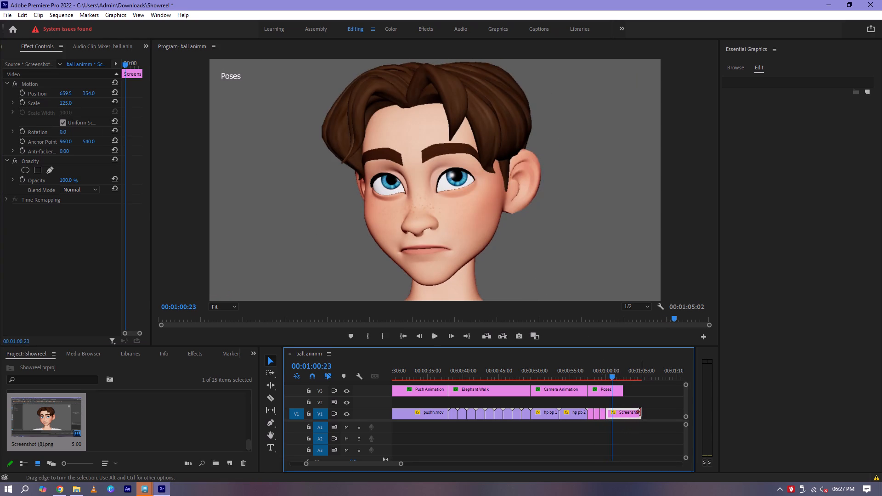
left_click_drag(641, 412, 613, 419)
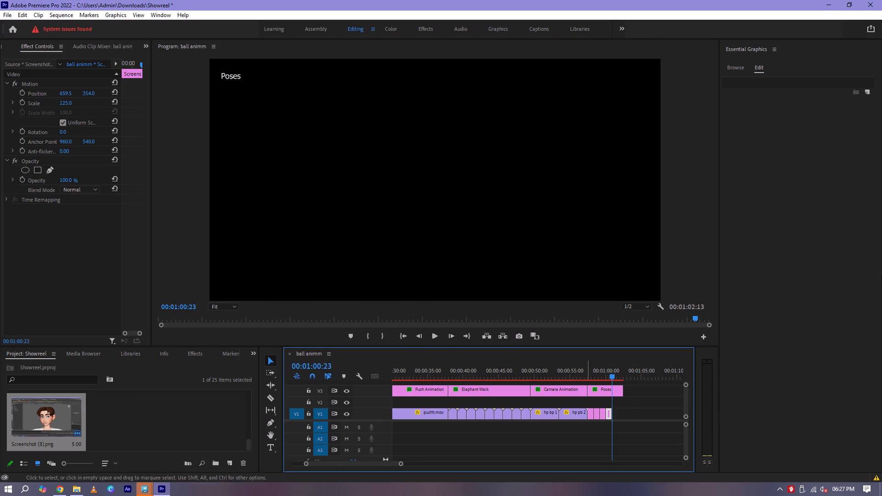
Review the Camera Animation section and the Poses screenshots on V1, from the Dobby pair through to the boy's faces.
left_click(73, 494)
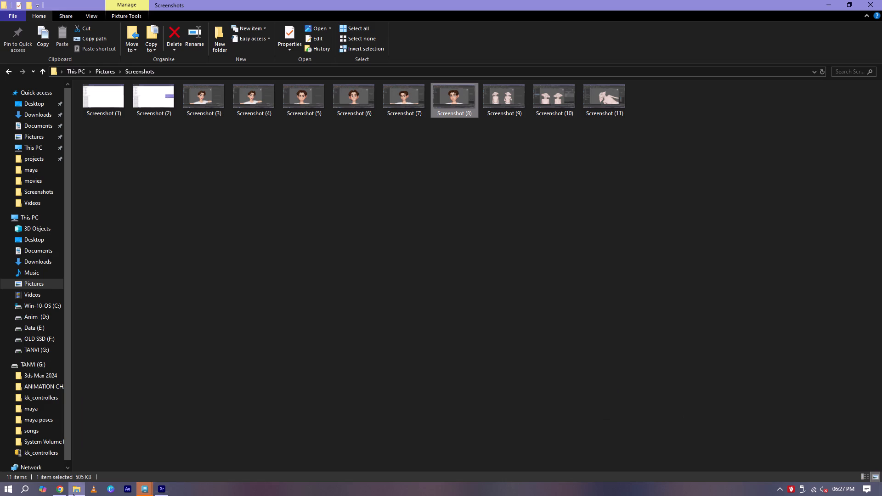
left_click(160, 457)
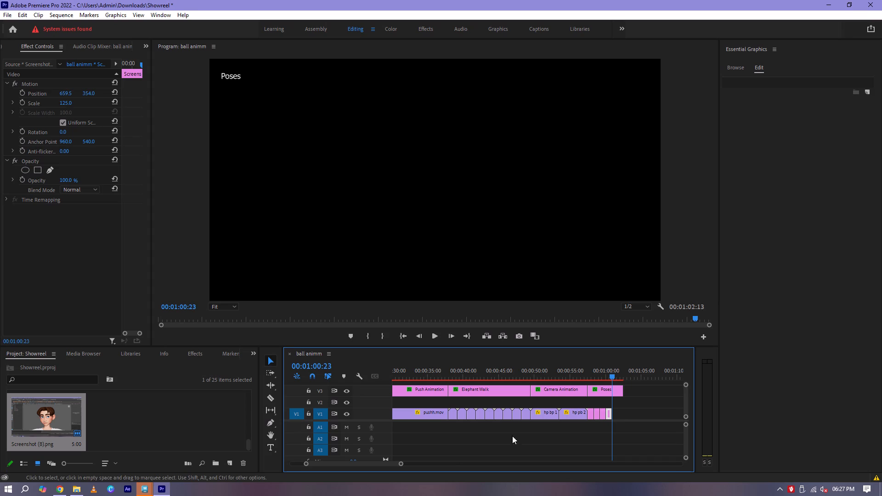
left_click(537, 401)
left_click_drag(547, 404, 550, 411)
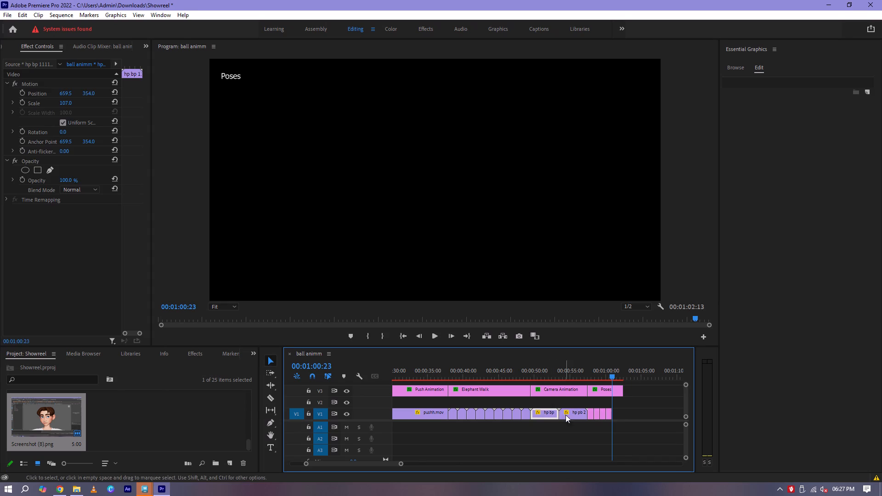
left_click(549, 378)
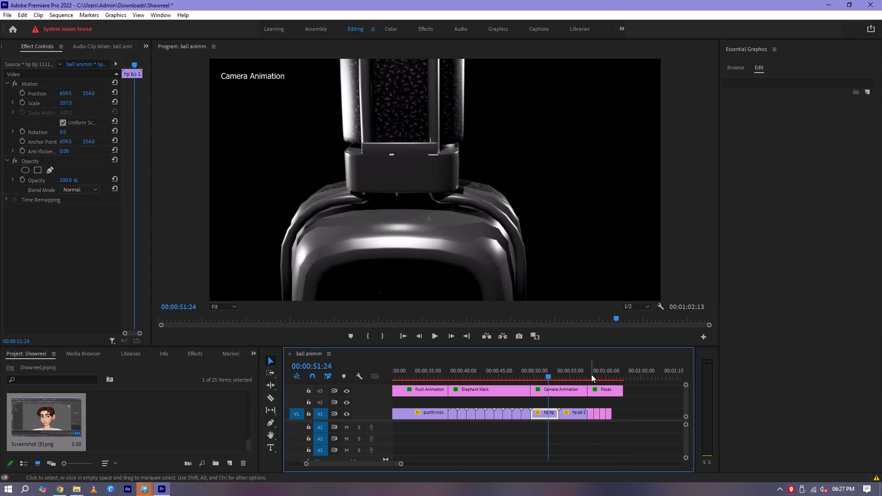
left_click(591, 374)
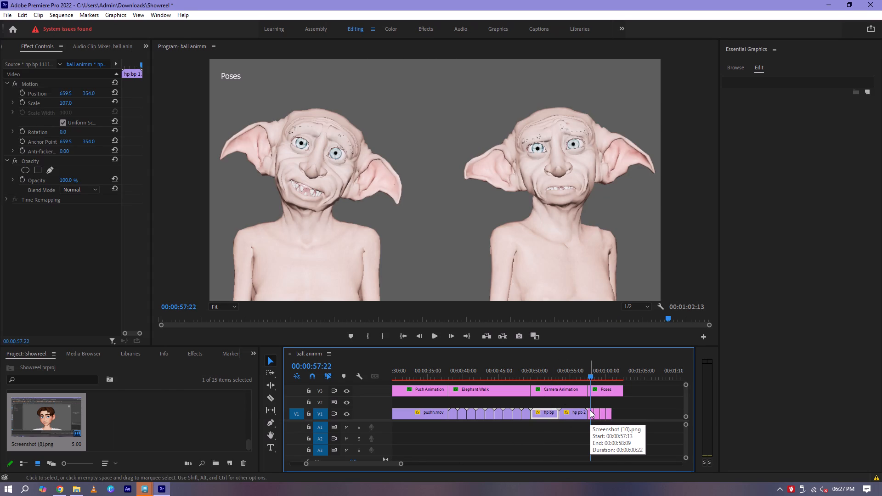
left_click(590, 410)
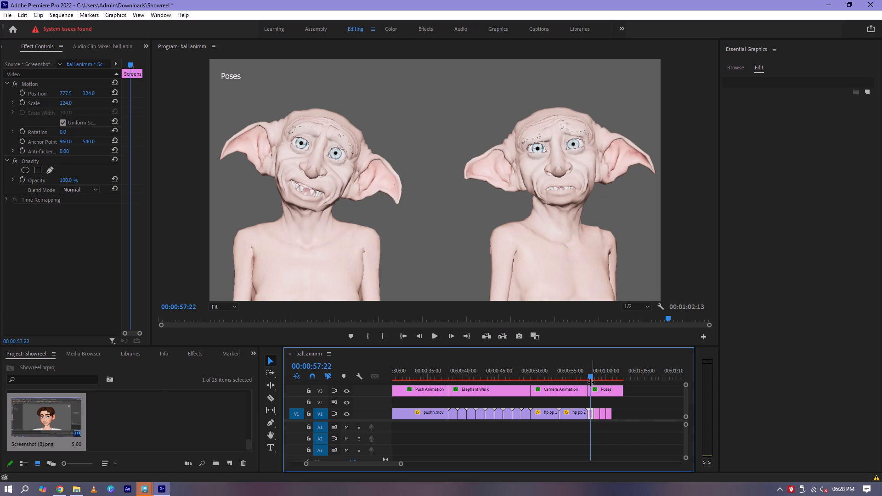
left_click_drag(595, 375, 602, 375)
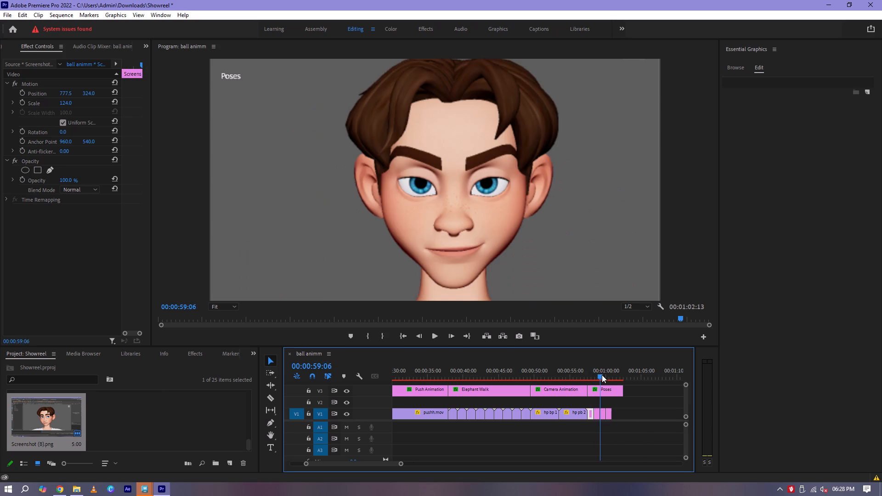
left_click_drag(602, 375, 610, 376)
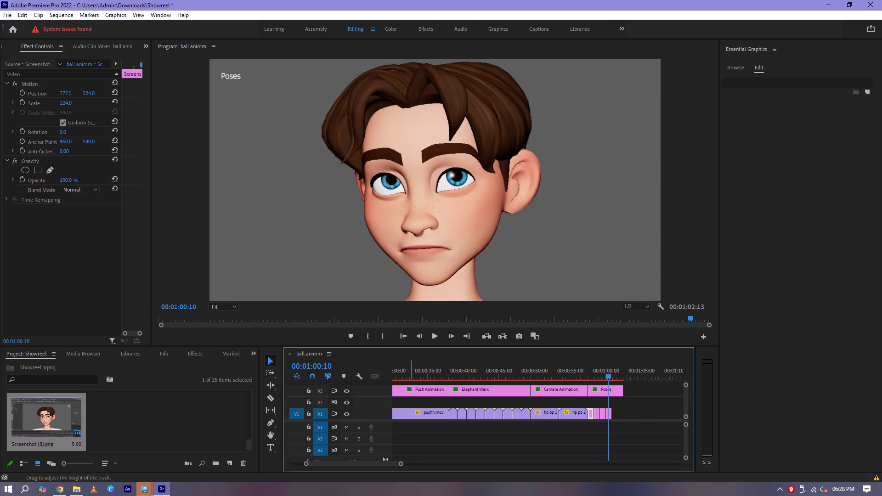
Switch to the dobby pose scene in Maya, maximise the perspective view and open its Isolate Select options.
left_click(72, 490)
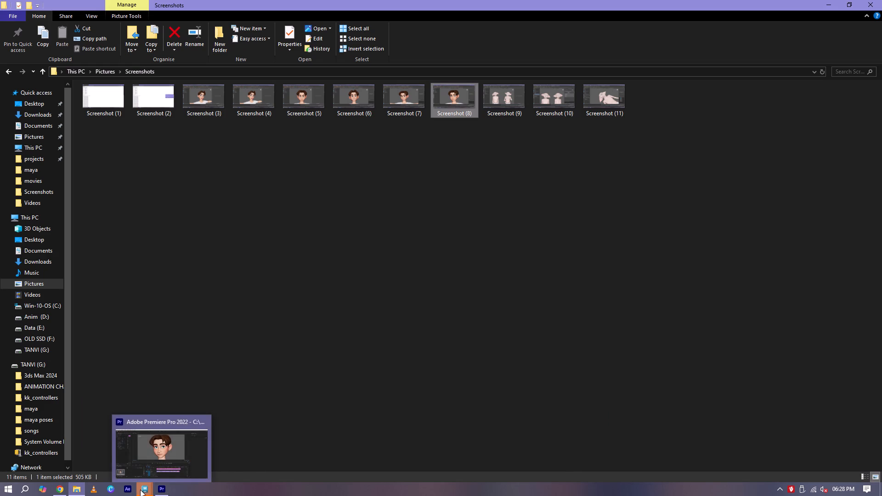
left_click(231, 457)
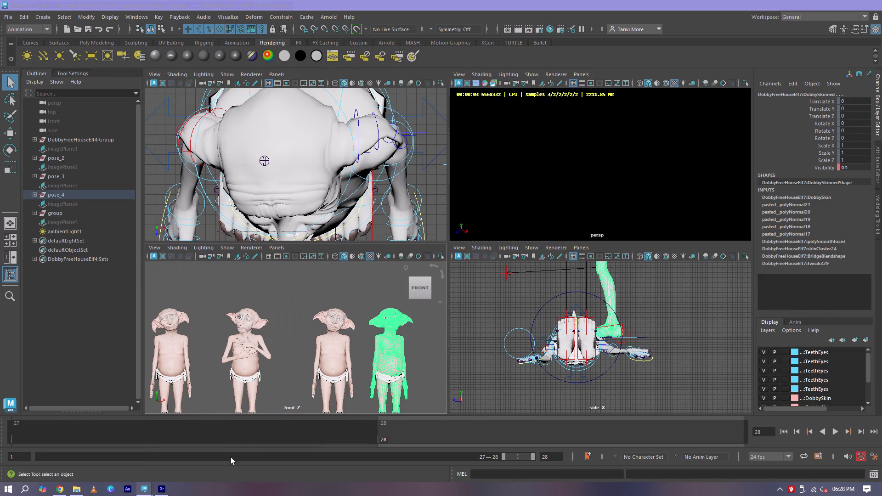
key("space")
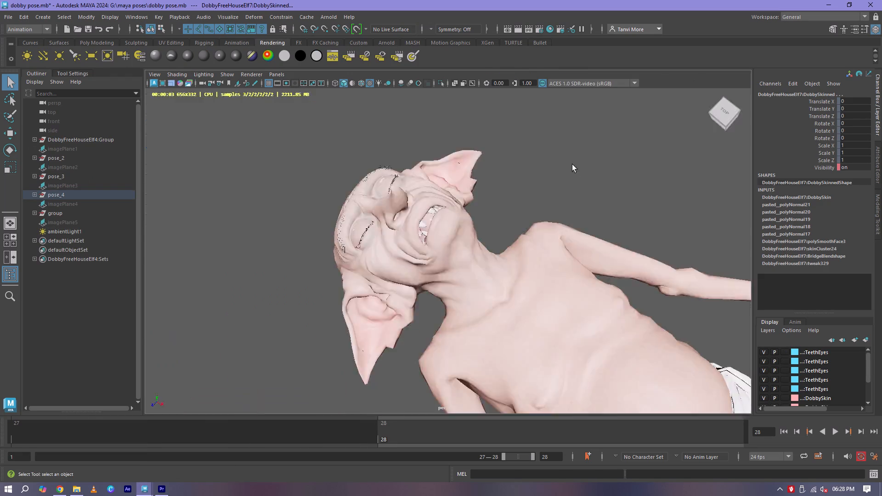
left_click(226, 71)
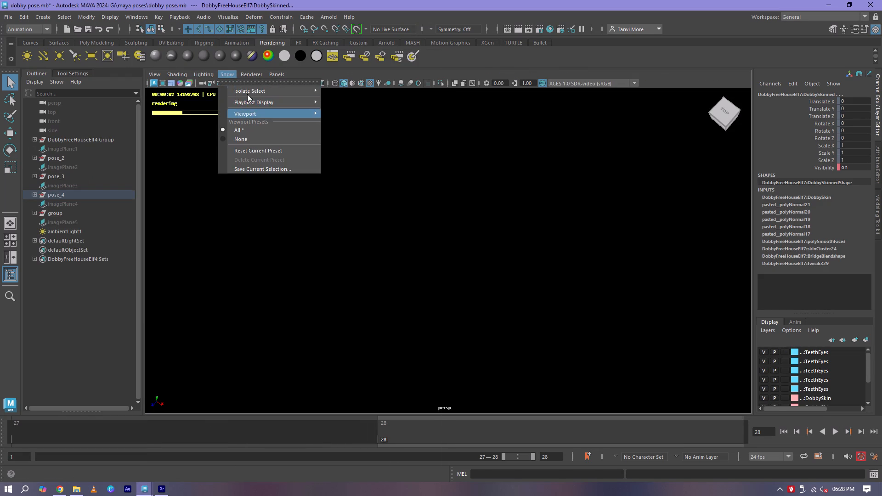
left_click(260, 88)
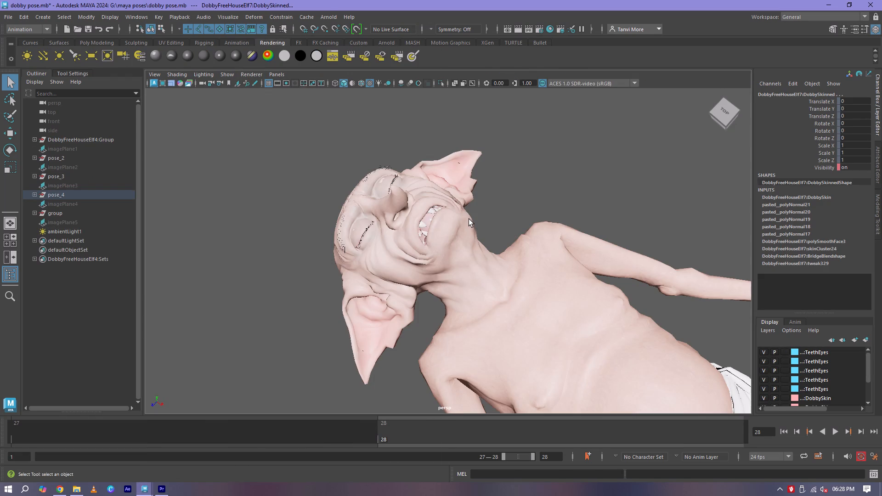
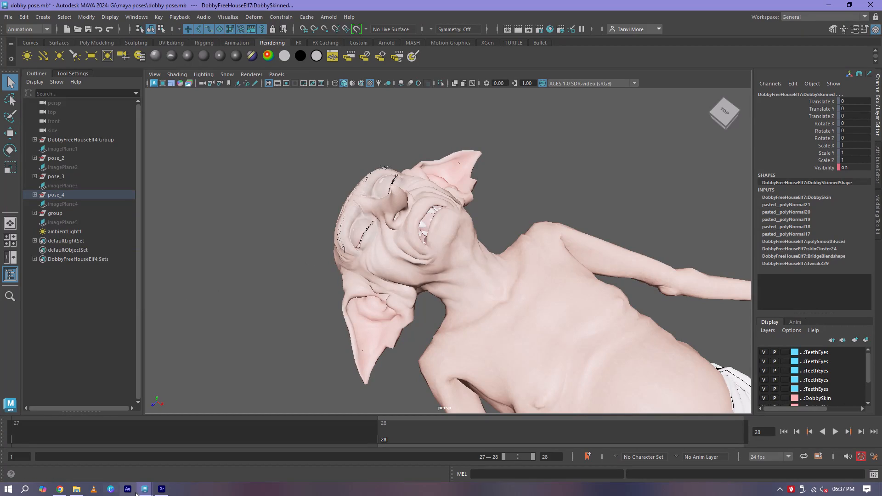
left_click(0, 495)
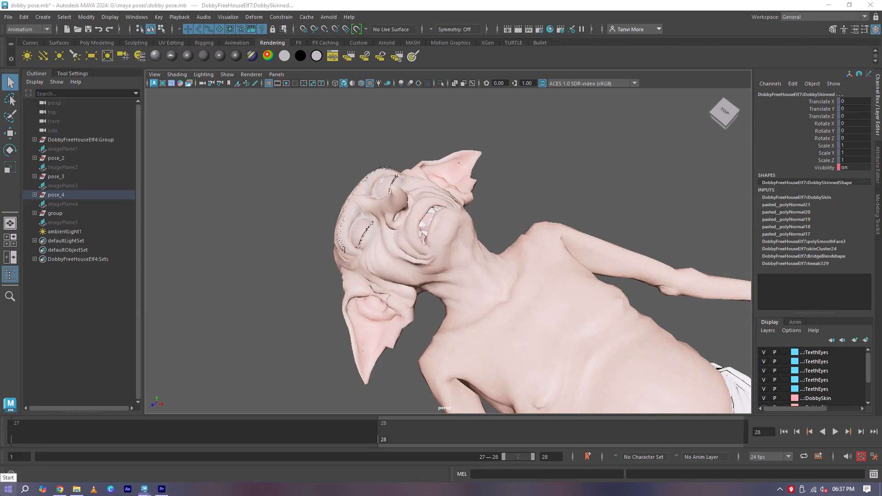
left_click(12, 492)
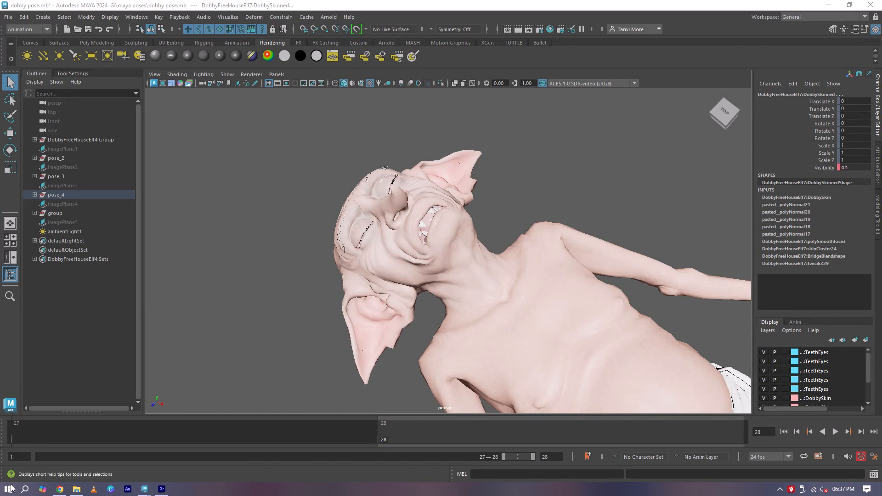